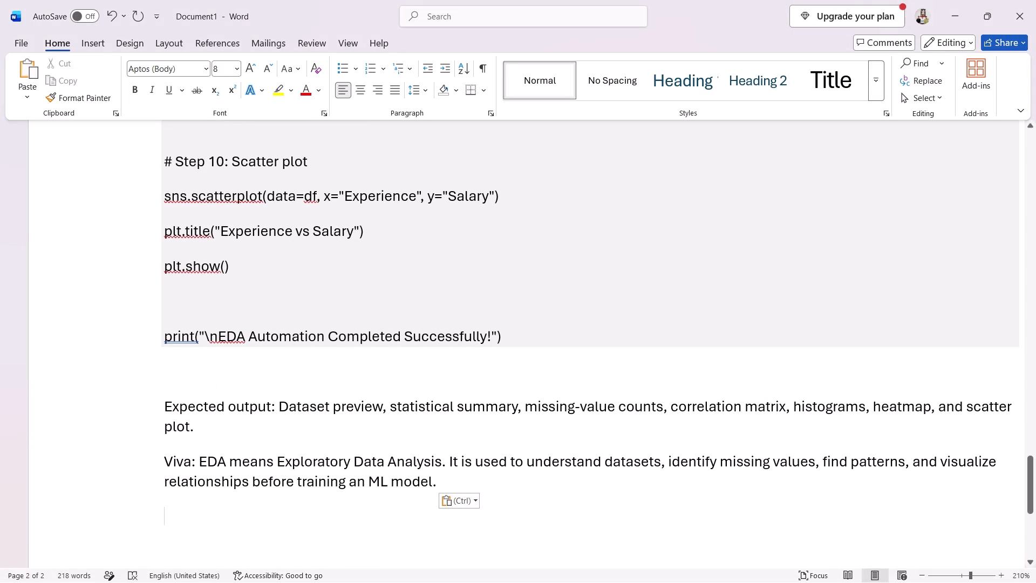
# Add five blank lines below the pasted "Viva" paragraph.
pyautogui.scroll(-6, 357, 466)
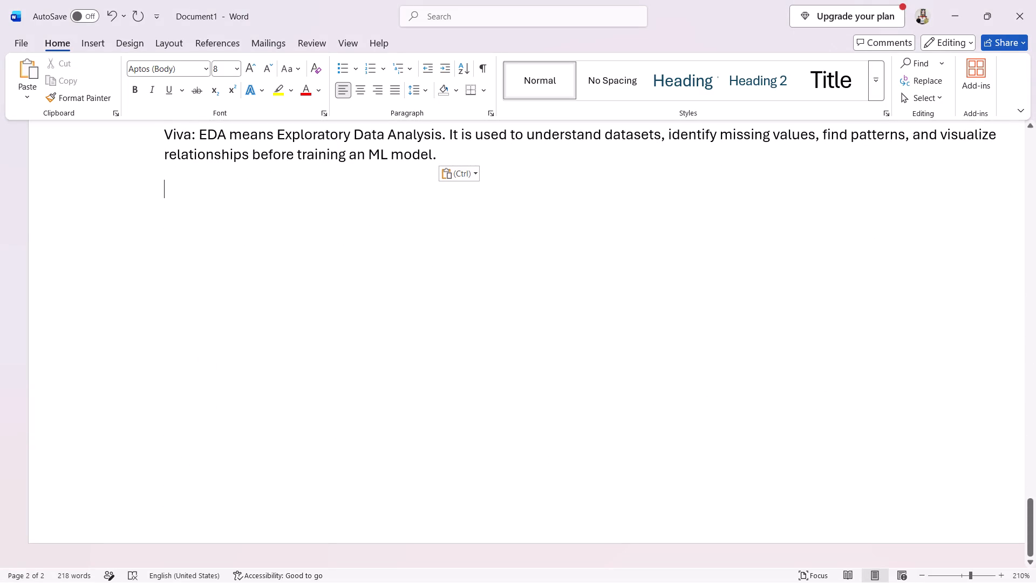
pyautogui.press('Return')
pyautogui.press('Return')
pyautogui.press('Return')
pyautogui.press('Return')
pyautogui.press('Return')
pyautogui.press('Return')
pyautogui.scroll(2, 357, 466)
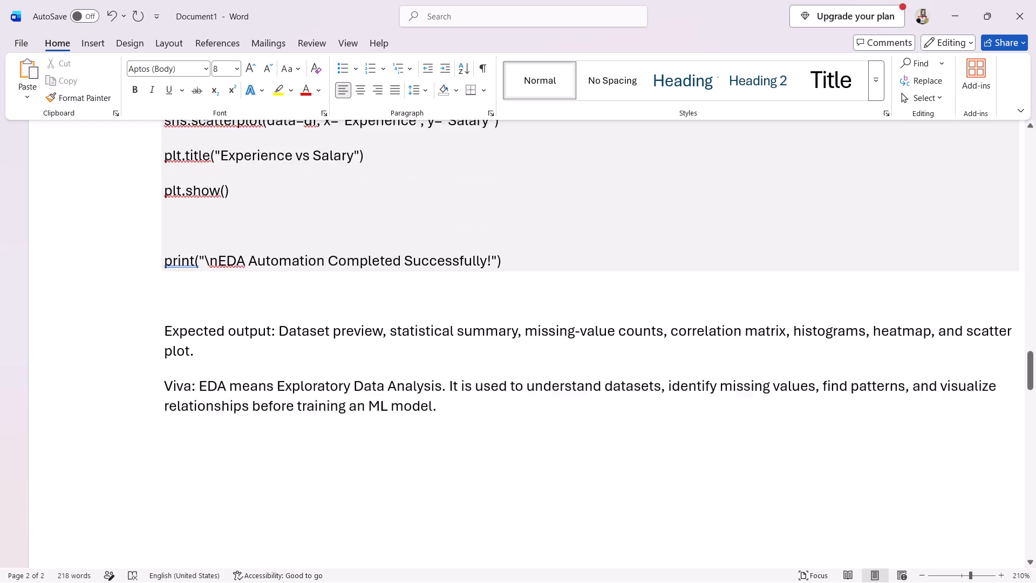
pyautogui.press('BackSpace')
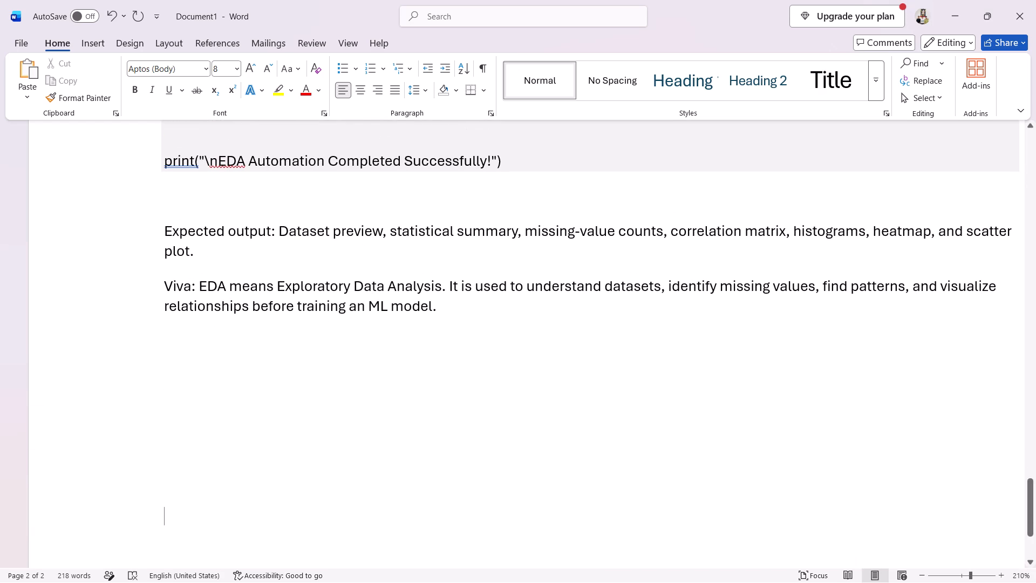
# Delete the "Viva" paragraph and the blank line between the shaded code and "Expected output:".
pyautogui.moveTo(464, 311); pyautogui.dragTo(160, 288)
pyautogui.press('BackSpace')
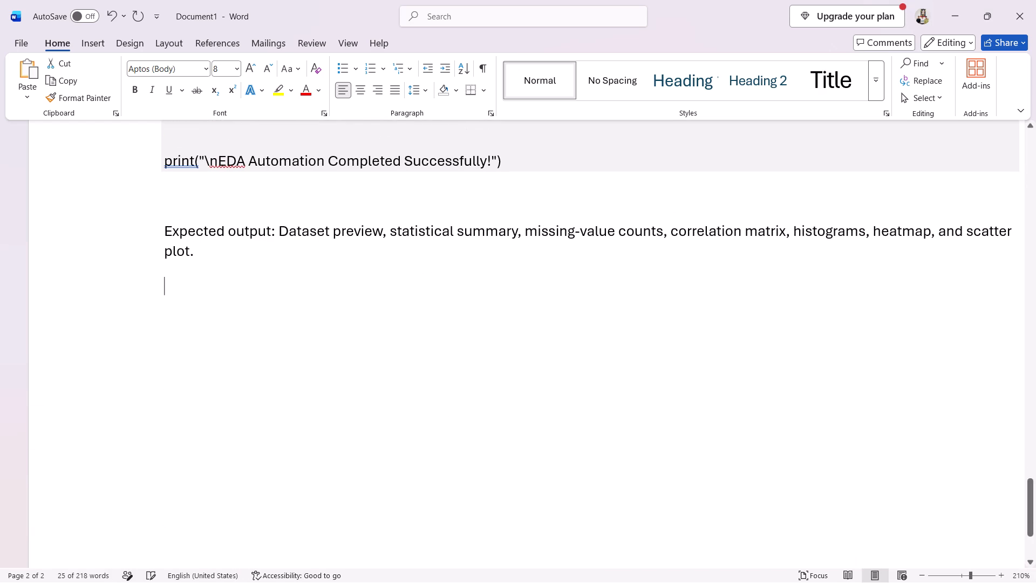
pyautogui.click(161, 225)
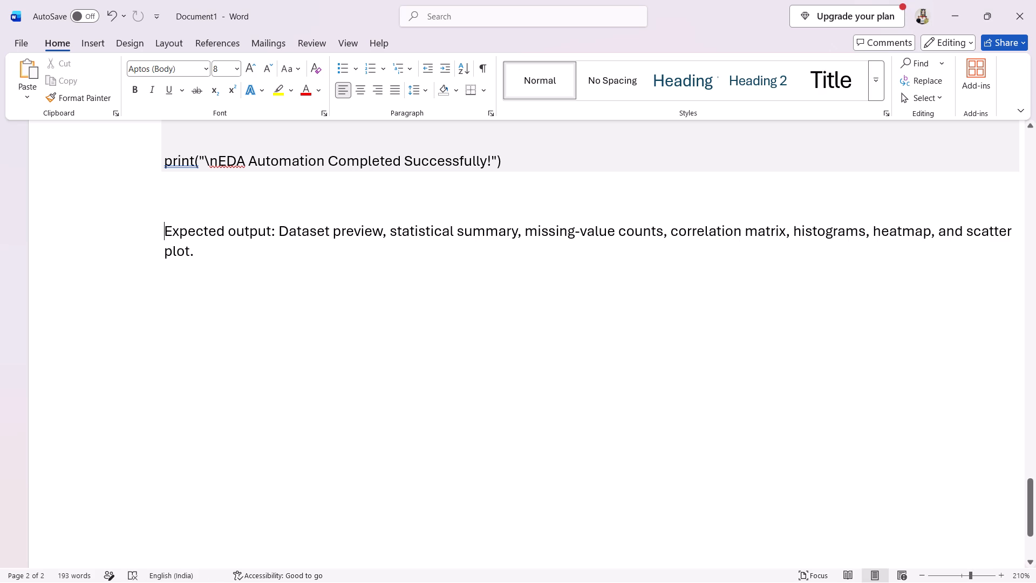
pyautogui.press('BackSpace')
# Select the whole shaded Experiment 2 code, from the imports to the final print statement, and set its font size to 6.
pyautogui.scroll(3, 161, 225)
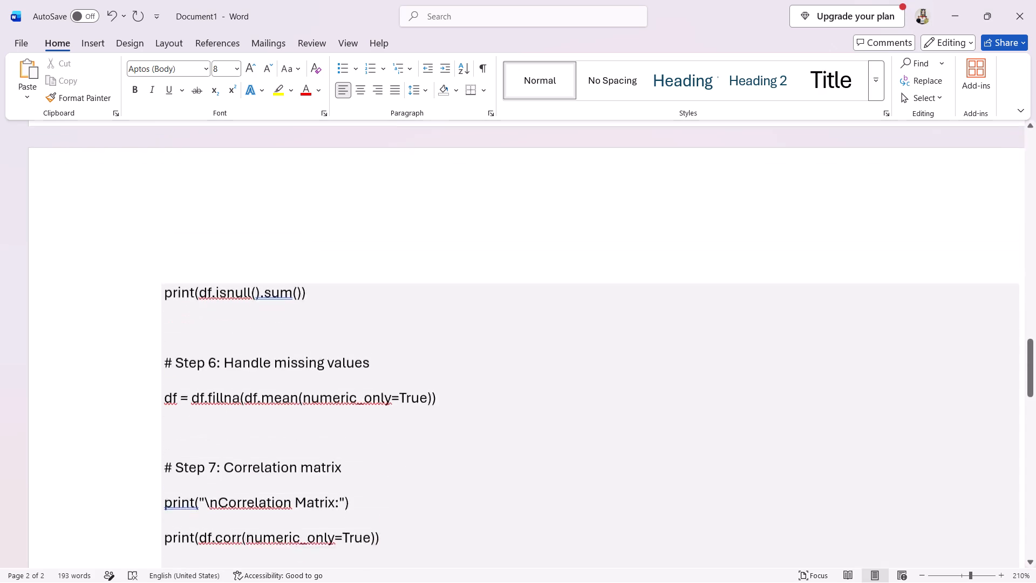
pyautogui.scroll(3, 161, 225)
pyautogui.hscroll(1, 161, 225)
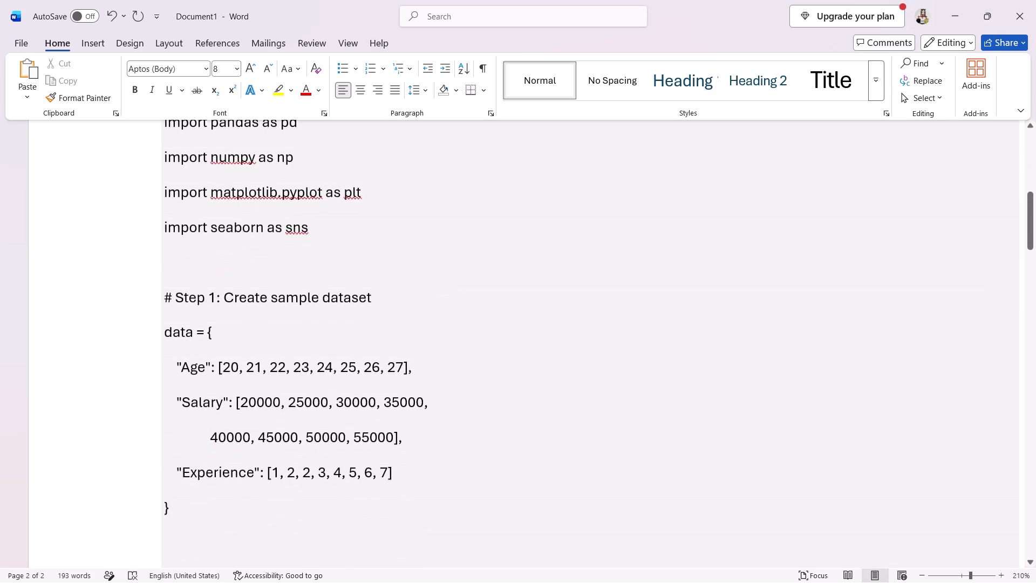
pyautogui.scroll(1, 161, 225)
pyautogui.moveTo(163, 307); pyautogui.dragTo(355, 582)
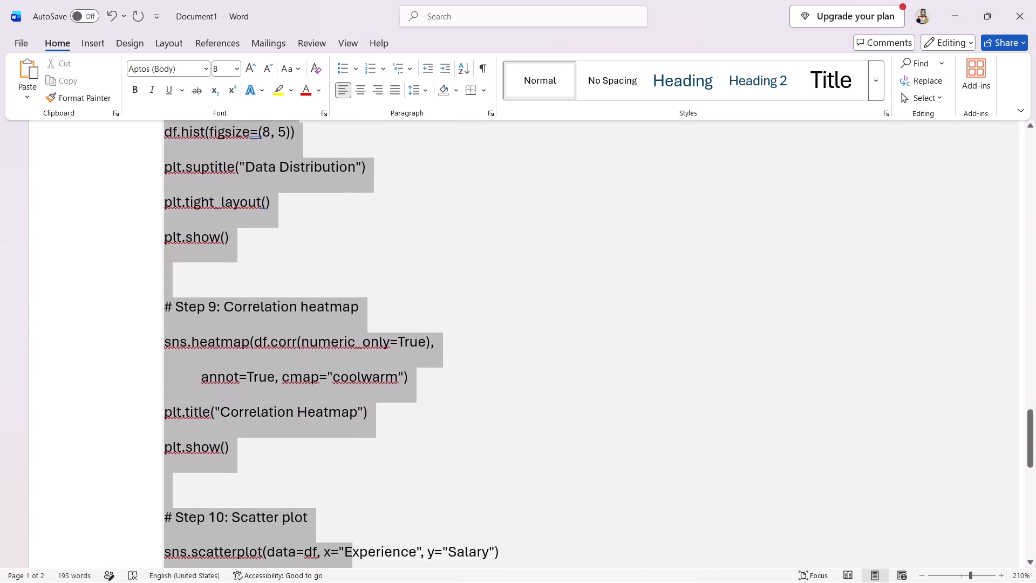
pyautogui.moveTo(355, 582); pyautogui.dragTo(410, 249)
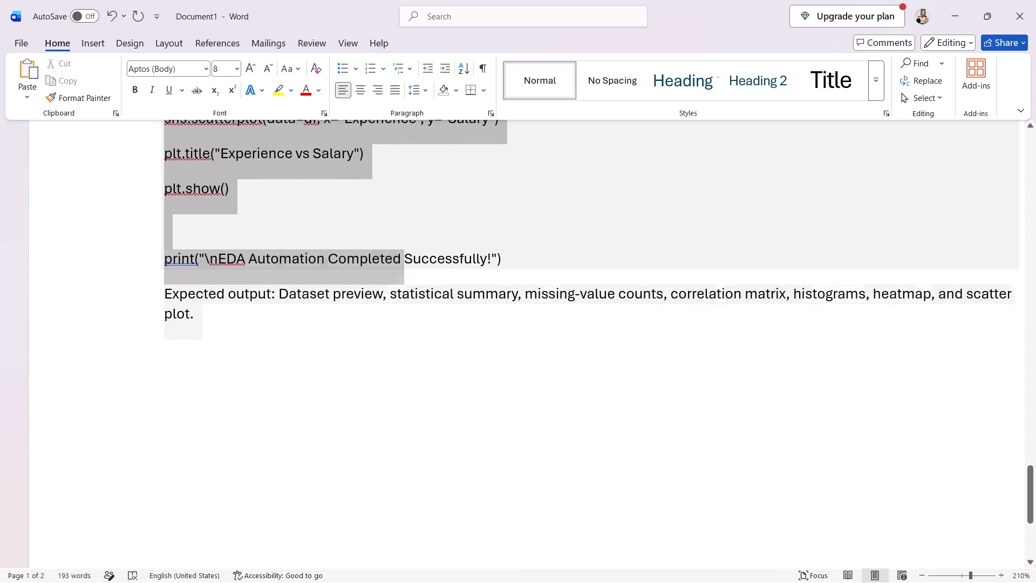
pyautogui.moveTo(410, 249); pyautogui.dragTo(517, 261)
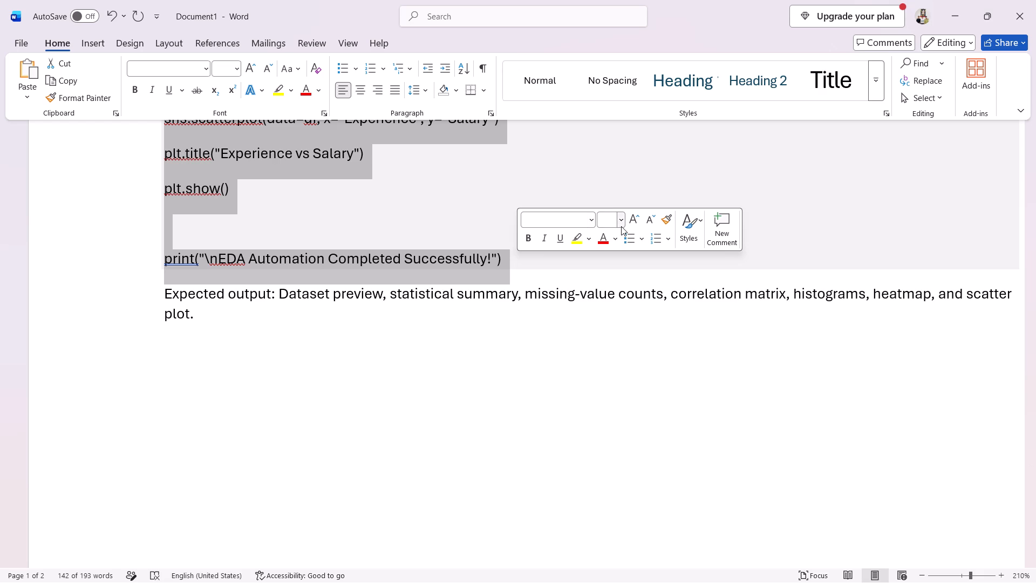
pyautogui.click(621, 226)
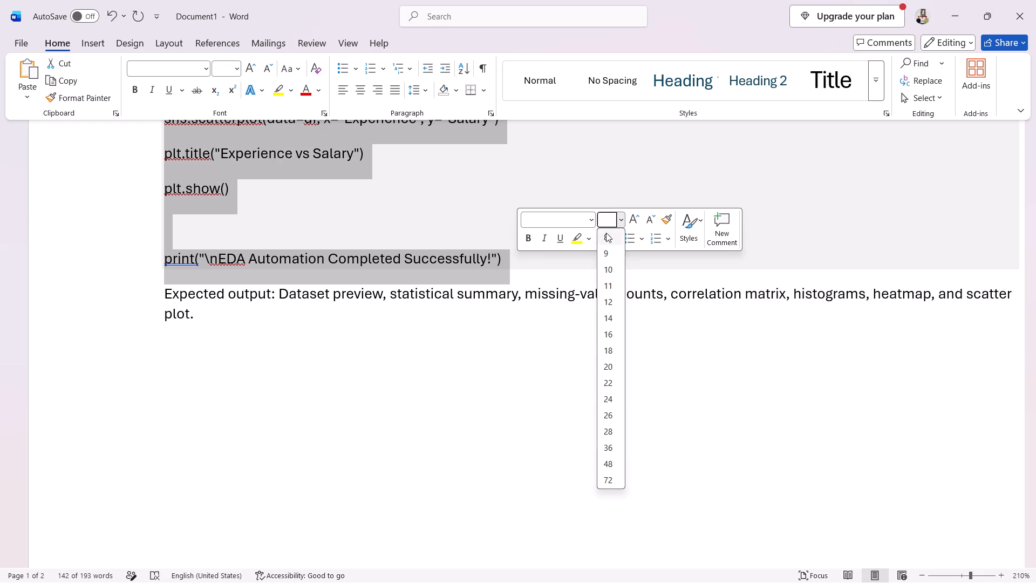
pyautogui.press('6')
pyautogui.press('Return')
pyautogui.scroll(9, 608, 220)
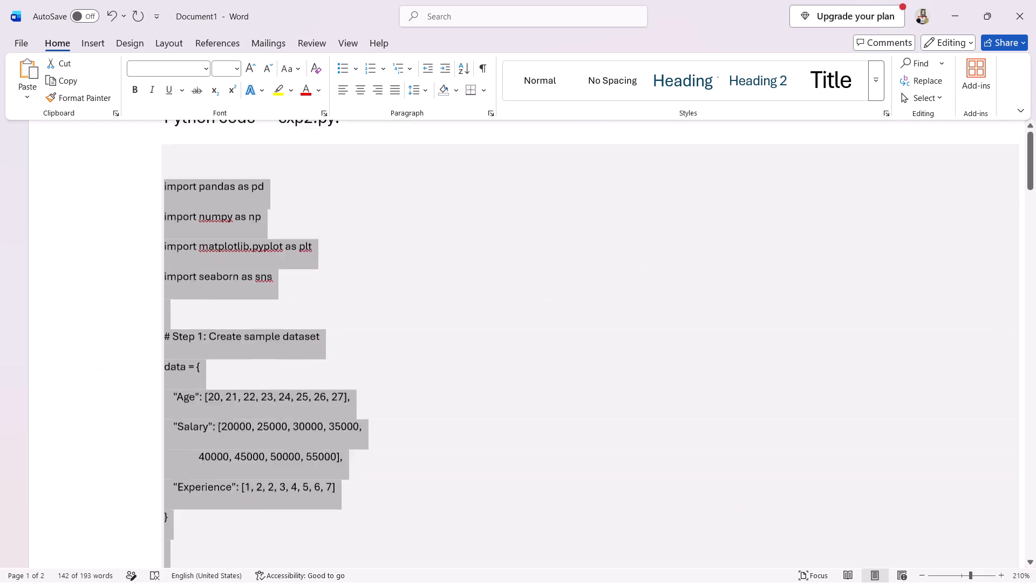
pyautogui.scroll(1, 608, 220)
pyautogui.scroll(-4, 608, 220)
pyautogui.scroll(1, 608, 220)
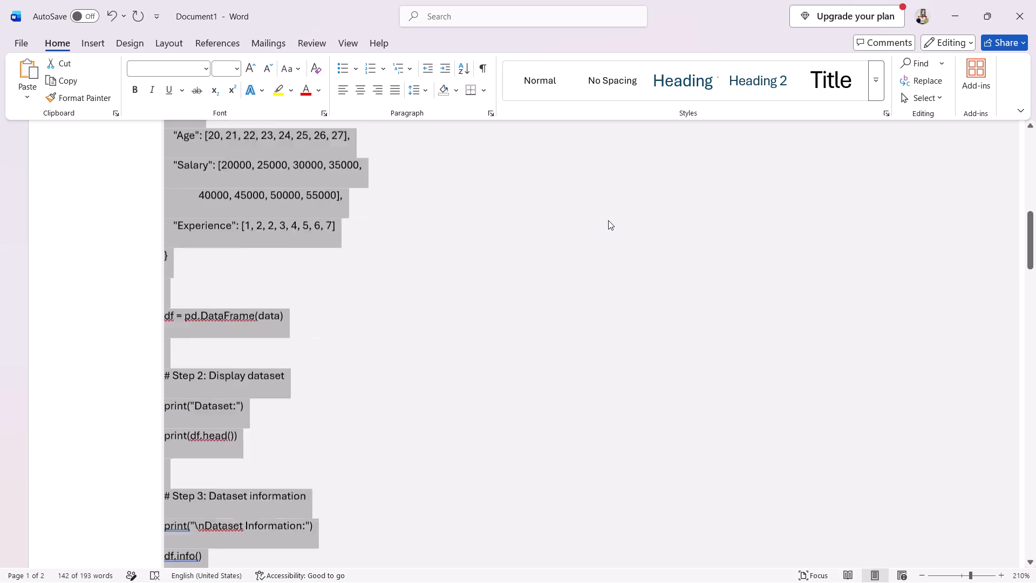
pyautogui.scroll(1, 608, 220)
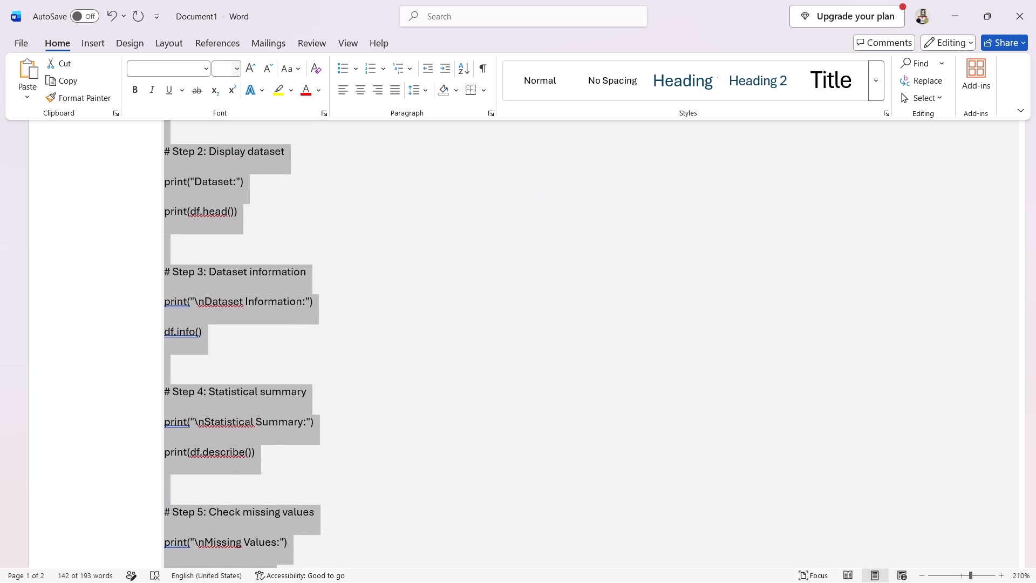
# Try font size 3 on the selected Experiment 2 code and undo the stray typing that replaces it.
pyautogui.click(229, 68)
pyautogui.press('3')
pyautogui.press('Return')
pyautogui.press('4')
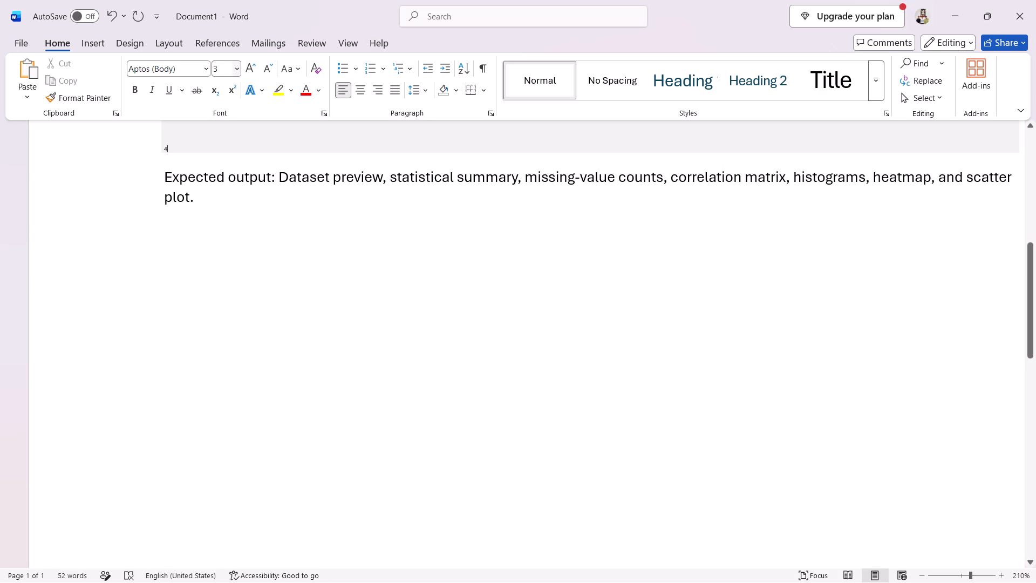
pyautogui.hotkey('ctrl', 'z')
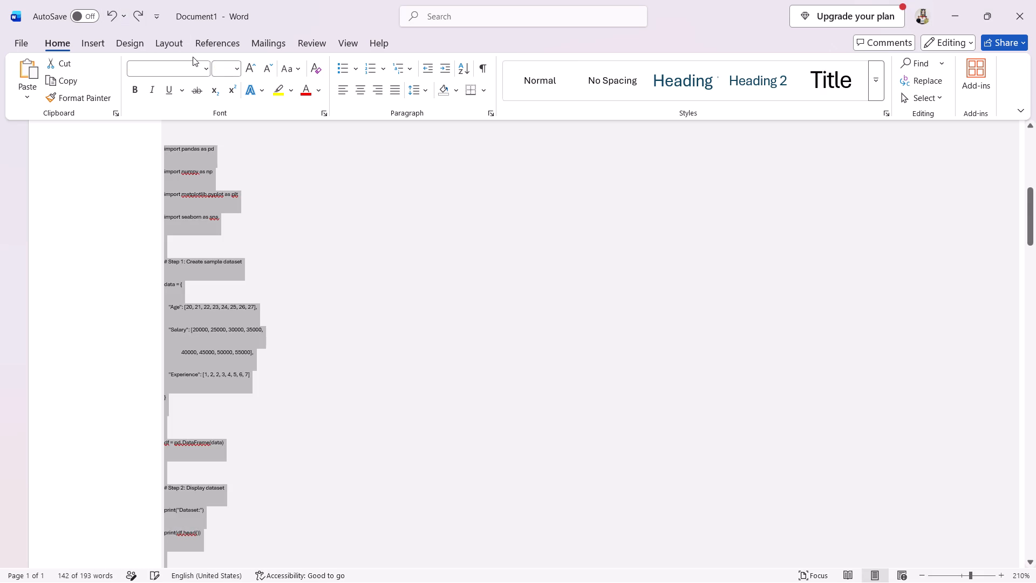
# Set the font size of the selected Experiment 2 code to 5.
pyautogui.click(220, 69)
pyautogui.press('5')
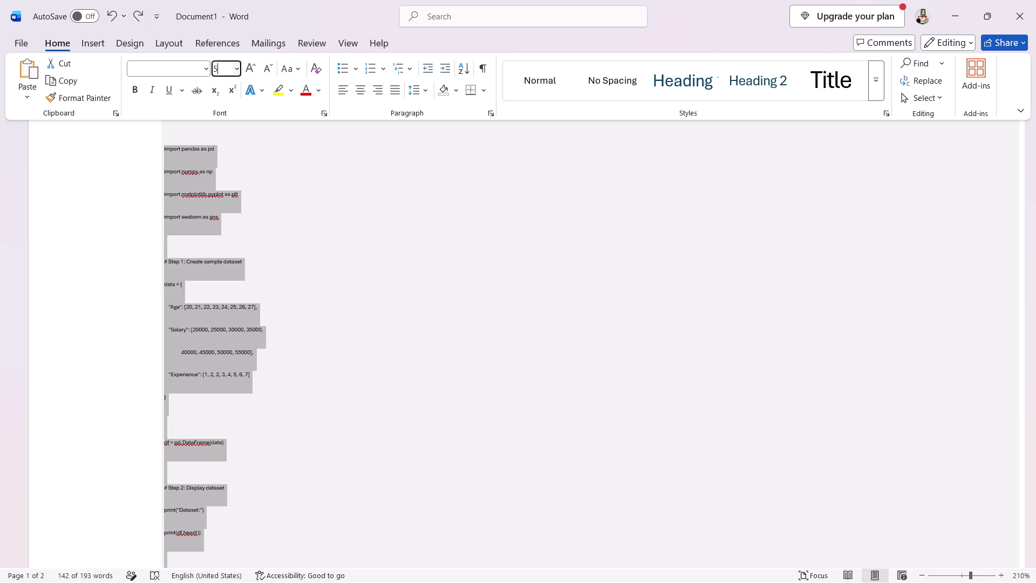
pyautogui.press('Return')
pyautogui.click(531, 269)
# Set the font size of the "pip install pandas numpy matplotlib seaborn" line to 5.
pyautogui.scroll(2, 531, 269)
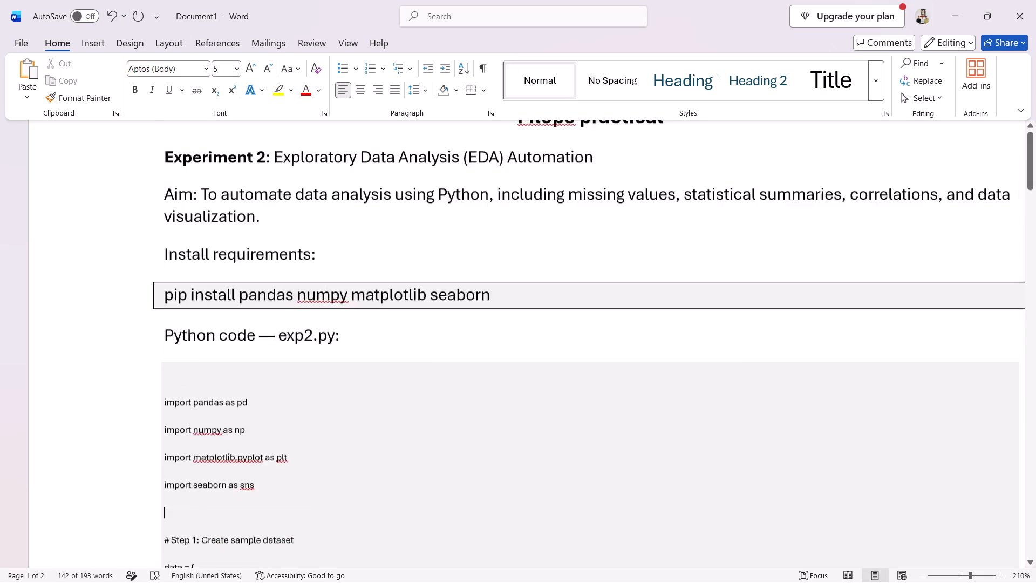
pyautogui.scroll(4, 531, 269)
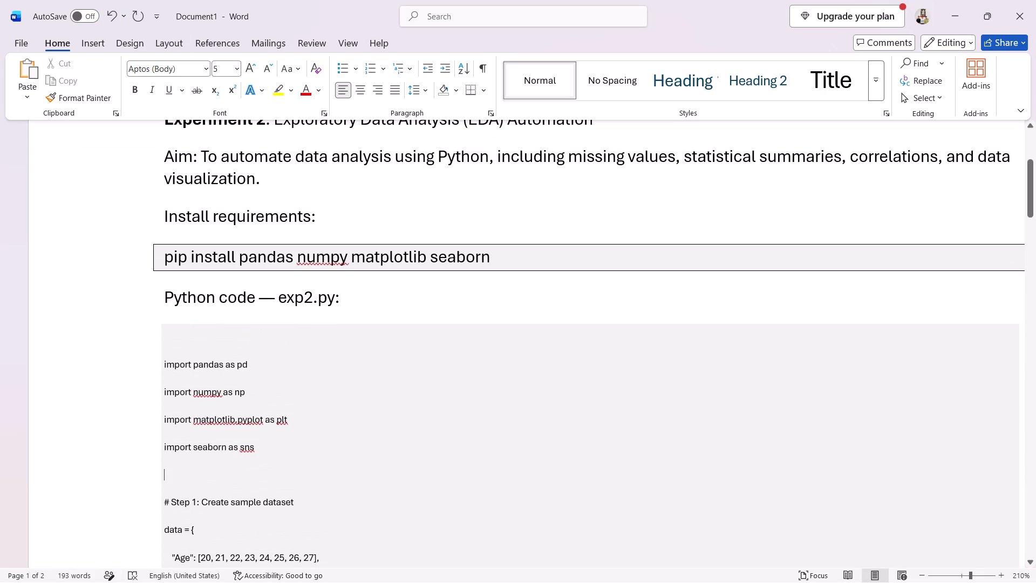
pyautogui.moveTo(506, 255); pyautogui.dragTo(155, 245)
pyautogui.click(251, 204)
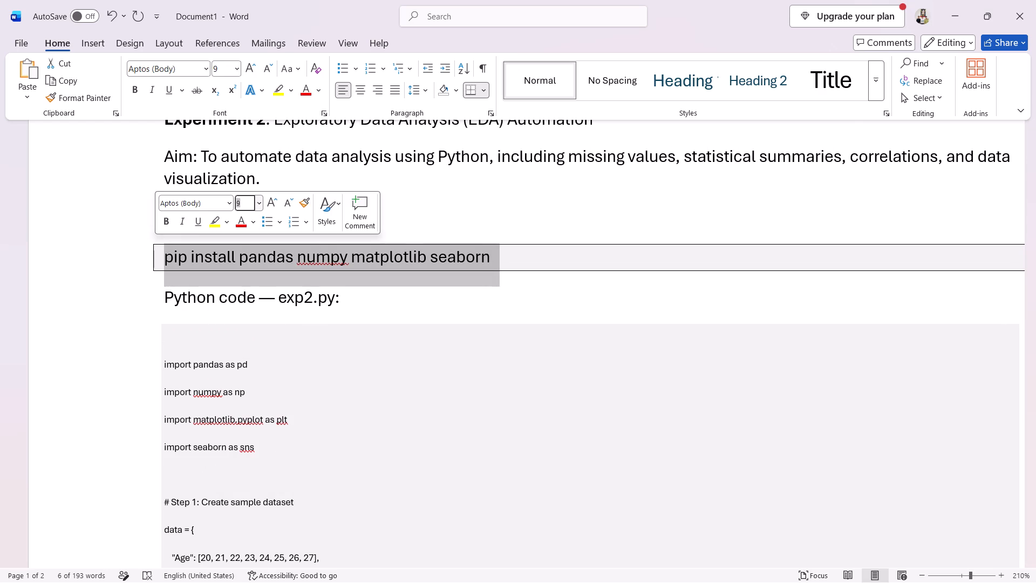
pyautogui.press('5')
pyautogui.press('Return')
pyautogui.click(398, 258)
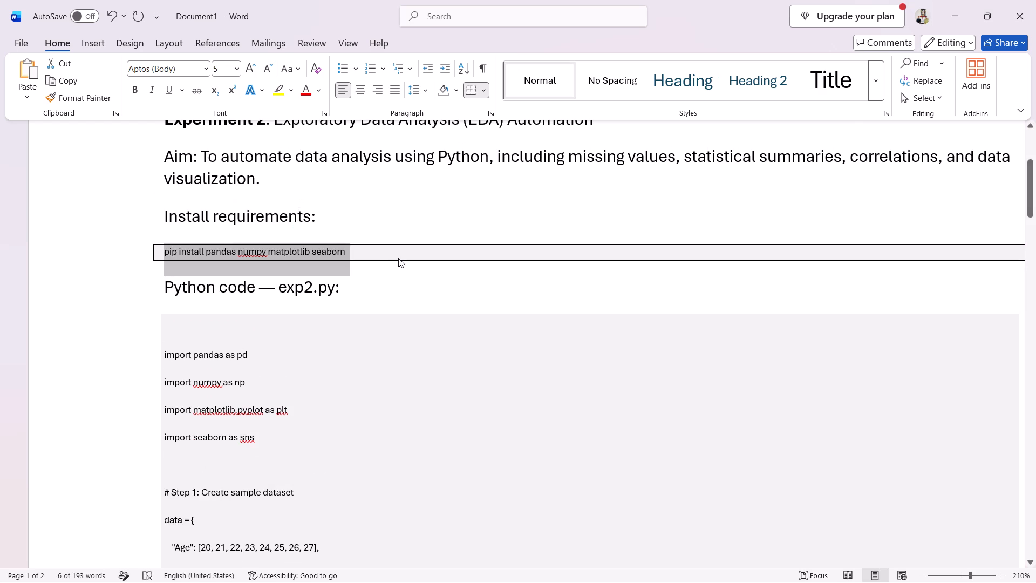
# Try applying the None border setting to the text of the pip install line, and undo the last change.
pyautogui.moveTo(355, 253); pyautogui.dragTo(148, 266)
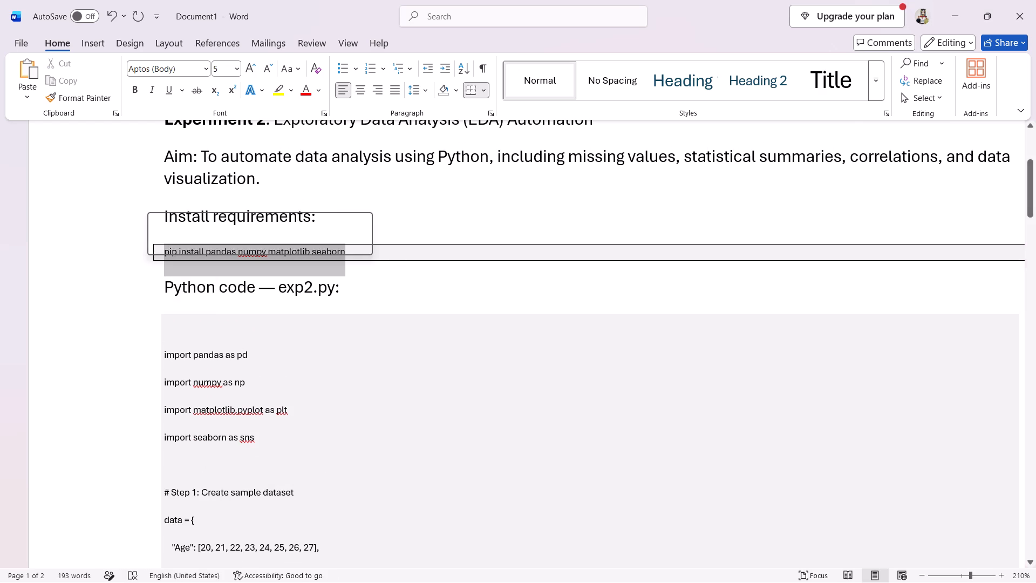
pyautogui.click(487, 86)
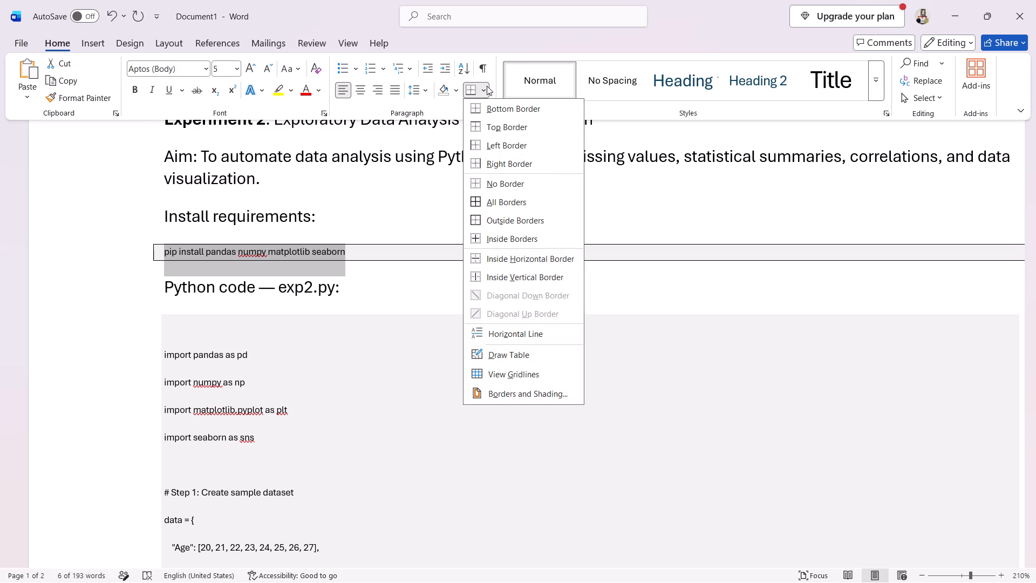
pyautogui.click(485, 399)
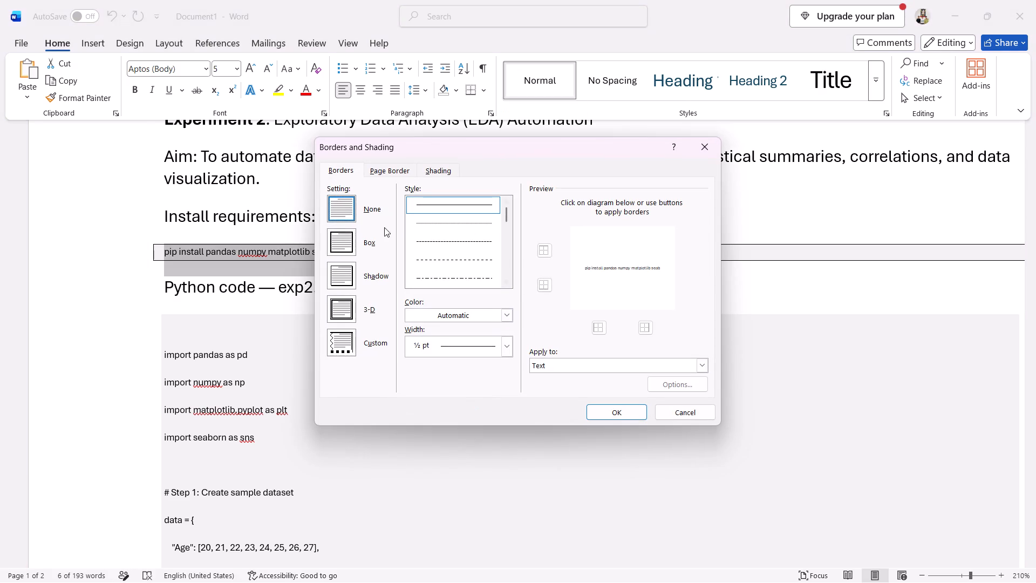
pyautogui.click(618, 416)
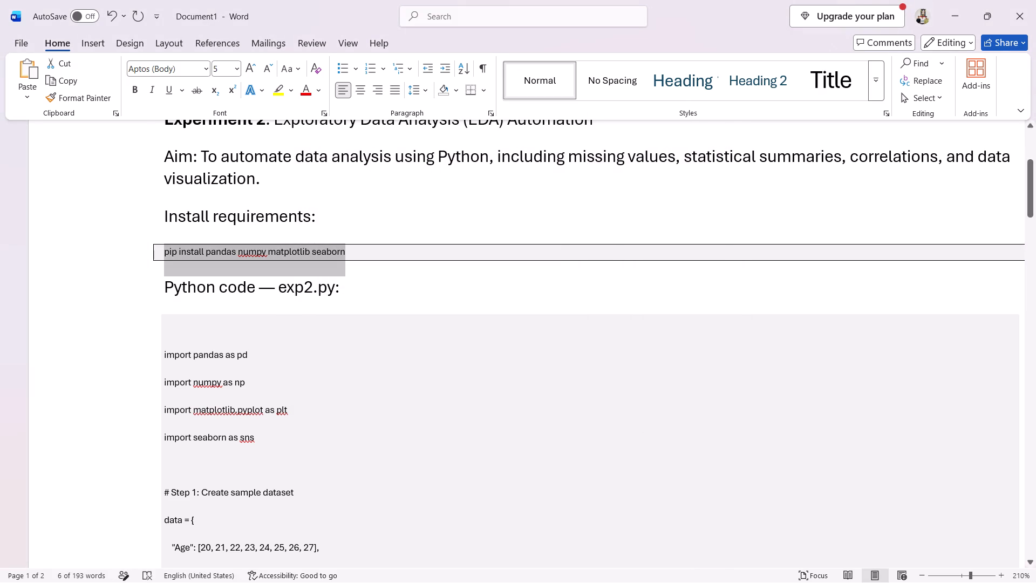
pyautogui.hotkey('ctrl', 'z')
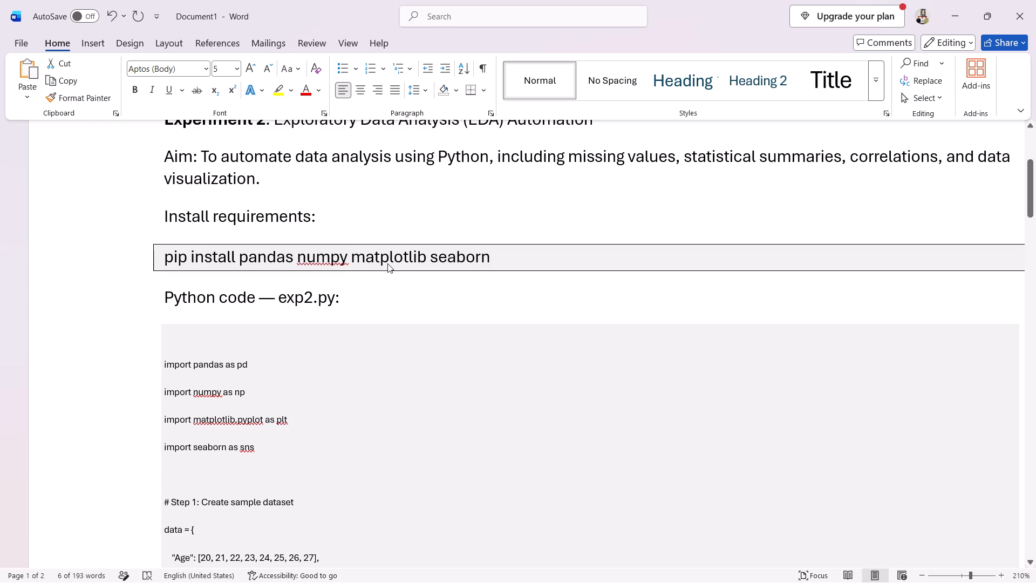
# Set the font size of the selected pip install line under "Install requirements:" to 5.
pyautogui.click(224, 69)
pyautogui.press('5')
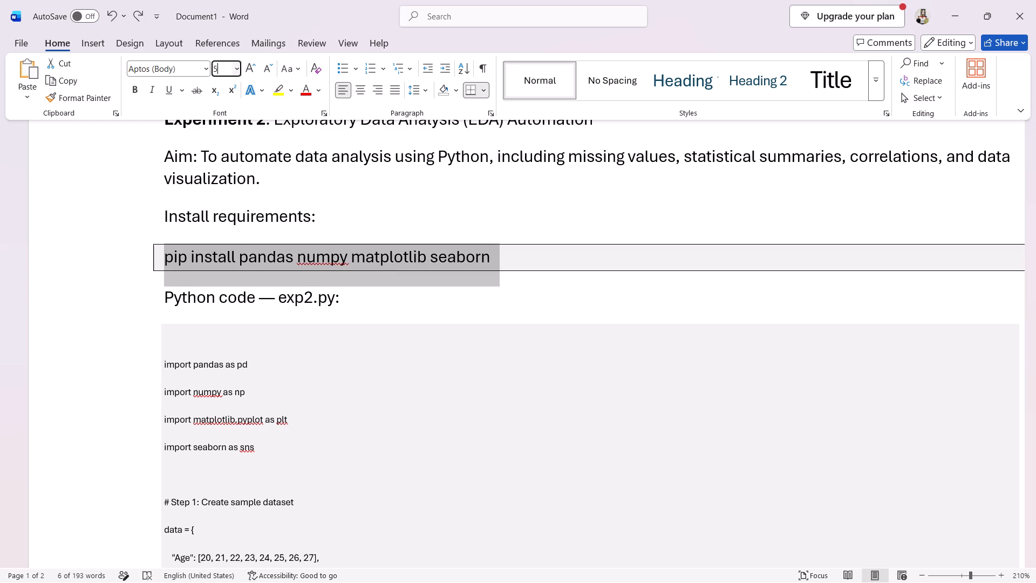
pyautogui.press('Return')
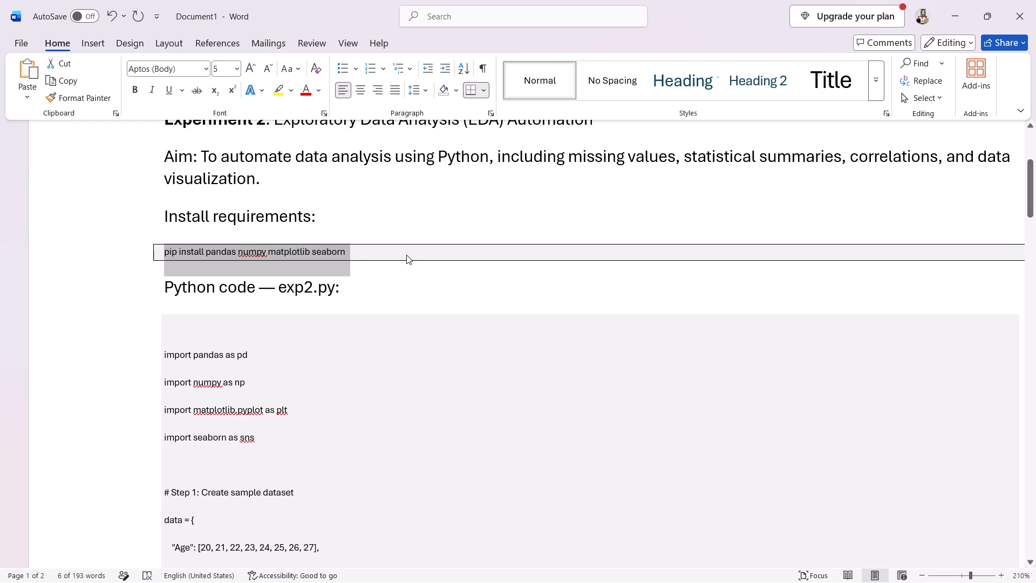
pyautogui.click(406, 255)
# Remove one blank line below Experiment 2's "Expected output" paragraph.
pyautogui.scroll(-3, 370, 373)
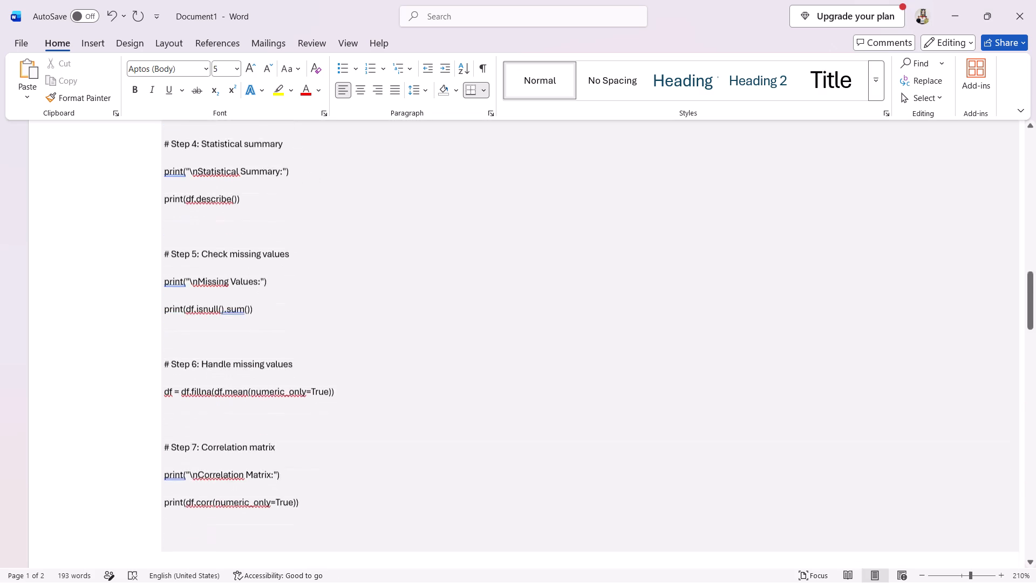
pyautogui.scroll(-8, 370, 373)
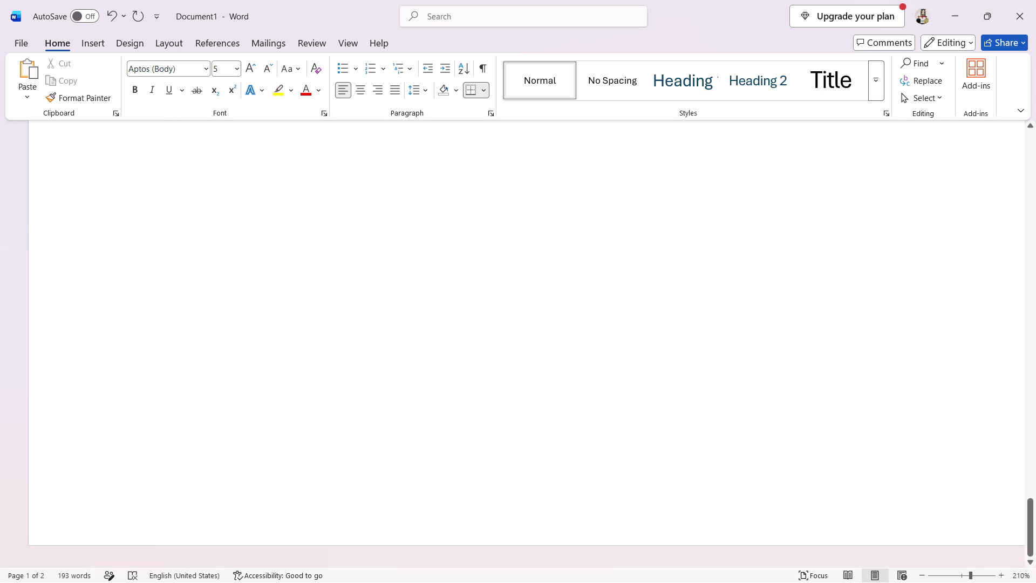
pyautogui.scroll(1, 370, 373)
pyautogui.click(370, 373)
pyautogui.scroll(1, 370, 373)
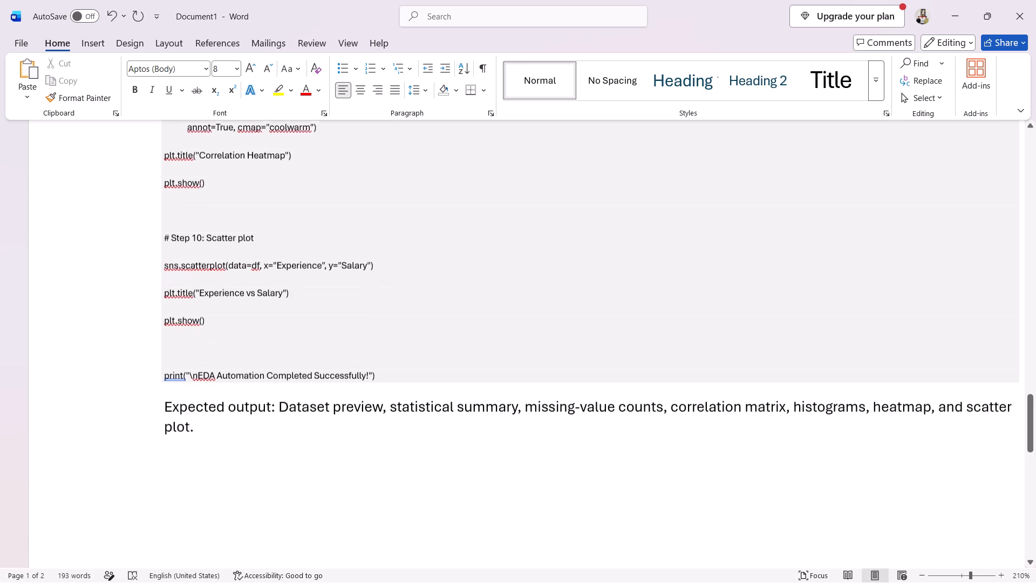
pyautogui.scroll(1, 370, 373)
pyautogui.click(211, 456)
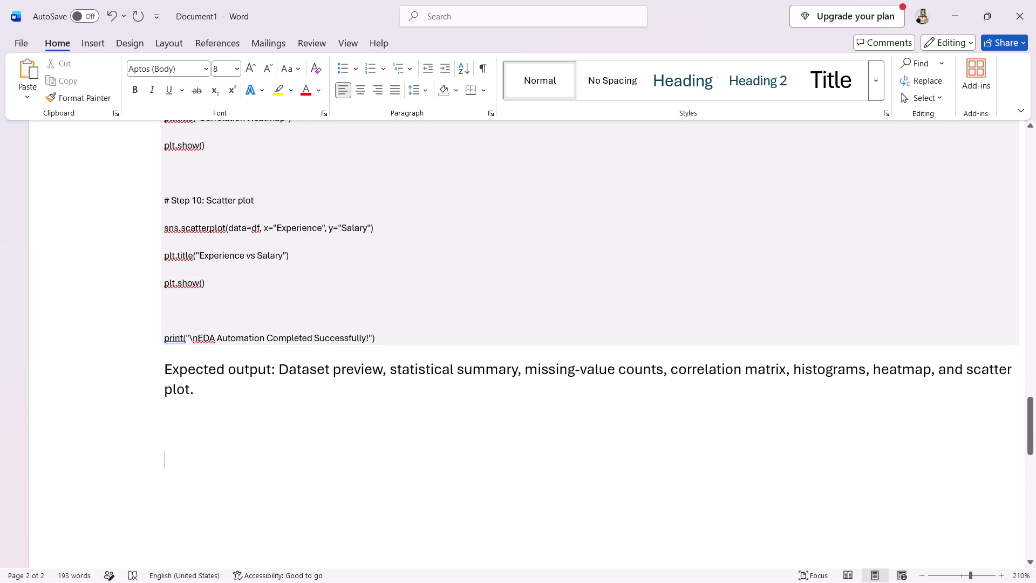
pyautogui.press('BackSpace')
# Copy the heading "Experiment 4: Interpretable AI — Enhancing Model Transparency" from ChatGPT and paste it below Experiment 2's expected output in Word.
pyautogui.scroll(5, 203, 438)
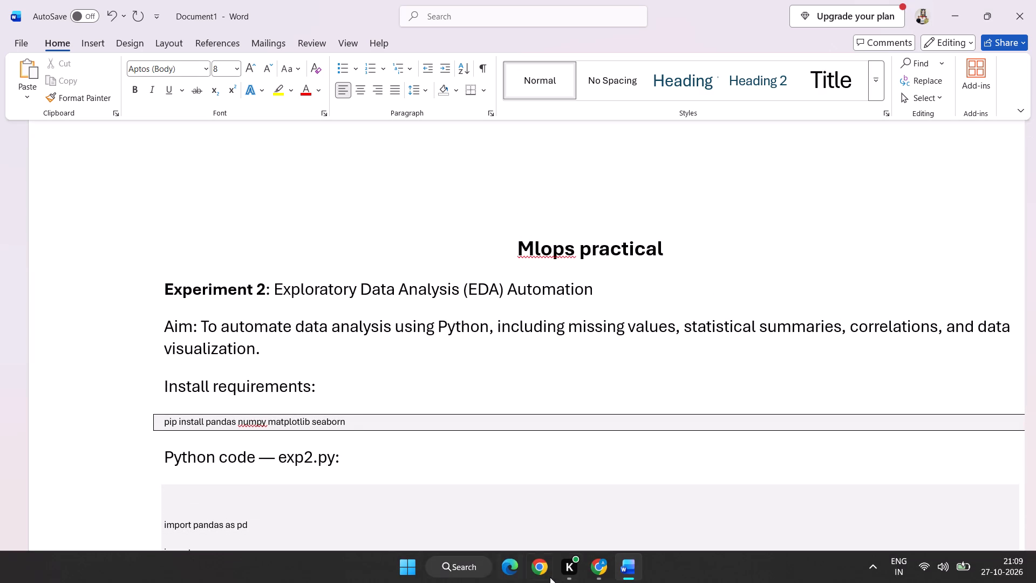
pyautogui.click(608, 570)
pyautogui.scroll(-1, 385, 440)
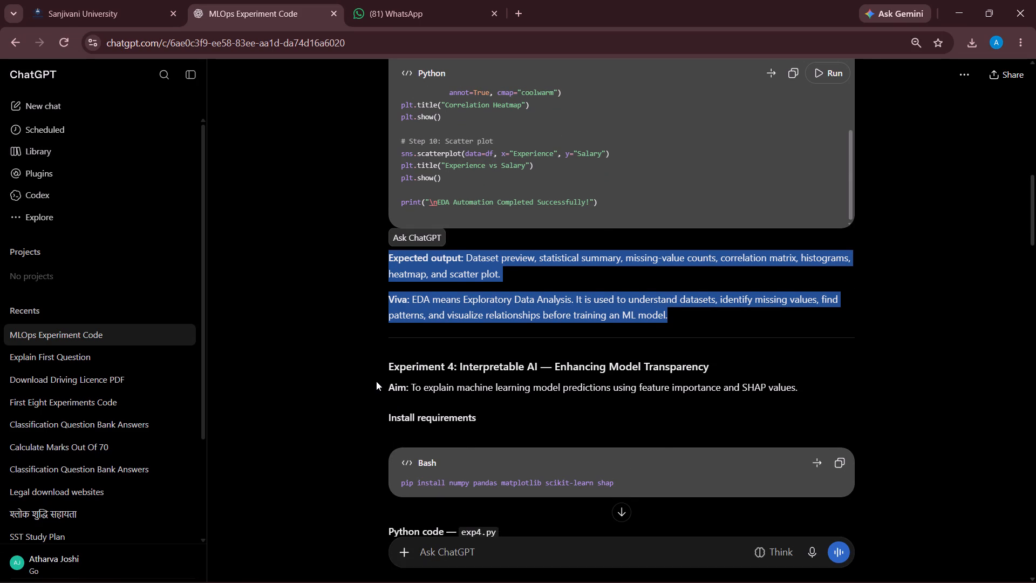
pyautogui.moveTo(377, 361); pyautogui.dragTo(643, 413)
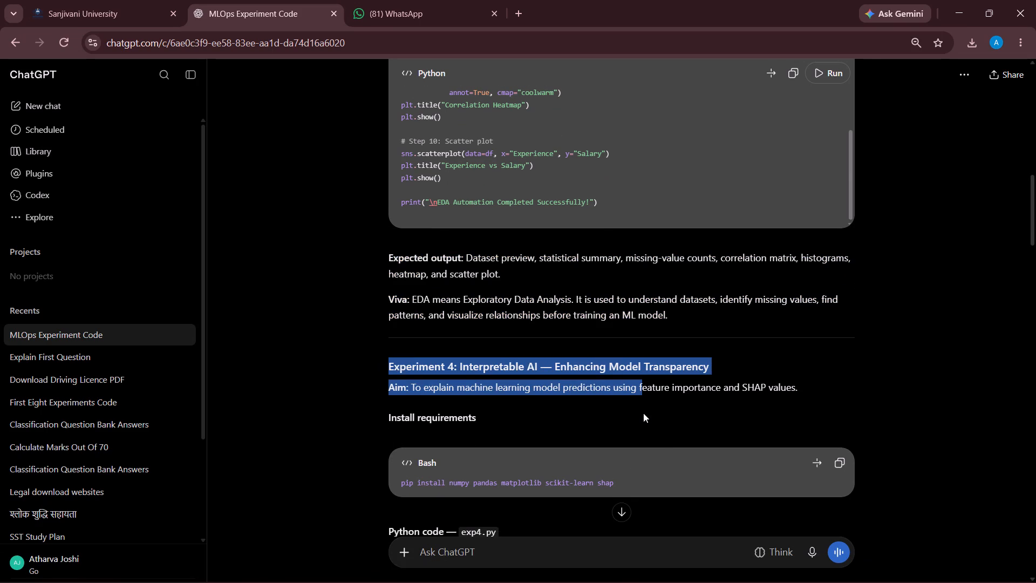
pyautogui.moveTo(643, 413); pyautogui.dragTo(722, 366)
pyautogui.hotkey('ctrl', 'c')
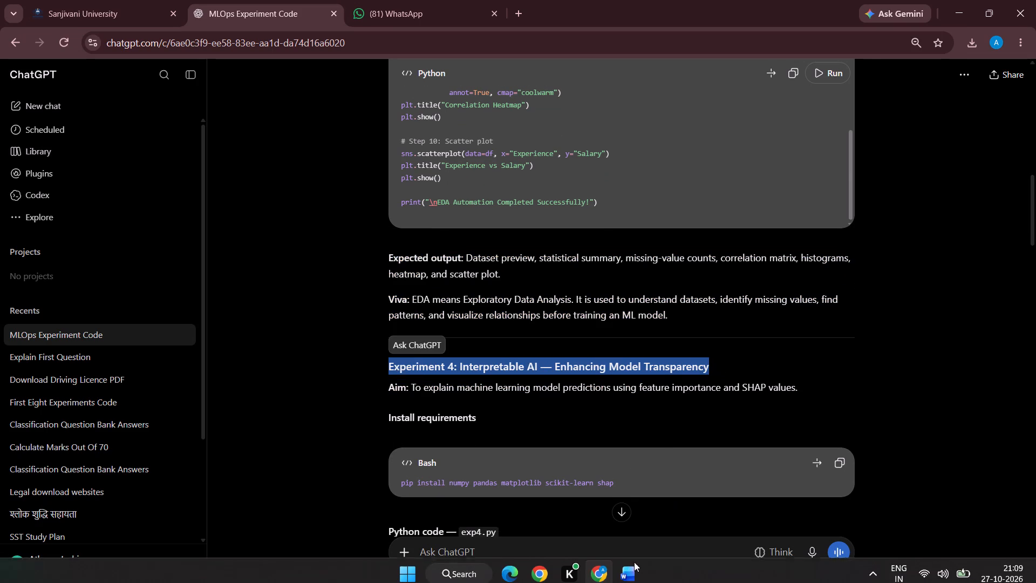
pyautogui.click(620, 562)
pyautogui.scroll(-5, 298, 497)
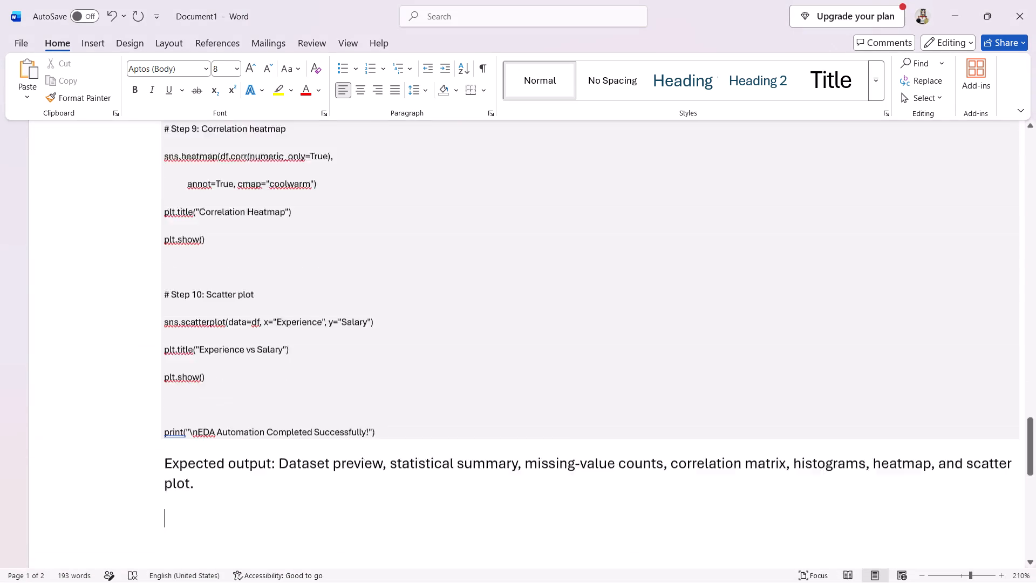
pyautogui.scroll(1, 298, 497)
pyautogui.hotkey('ctrl', 'v')
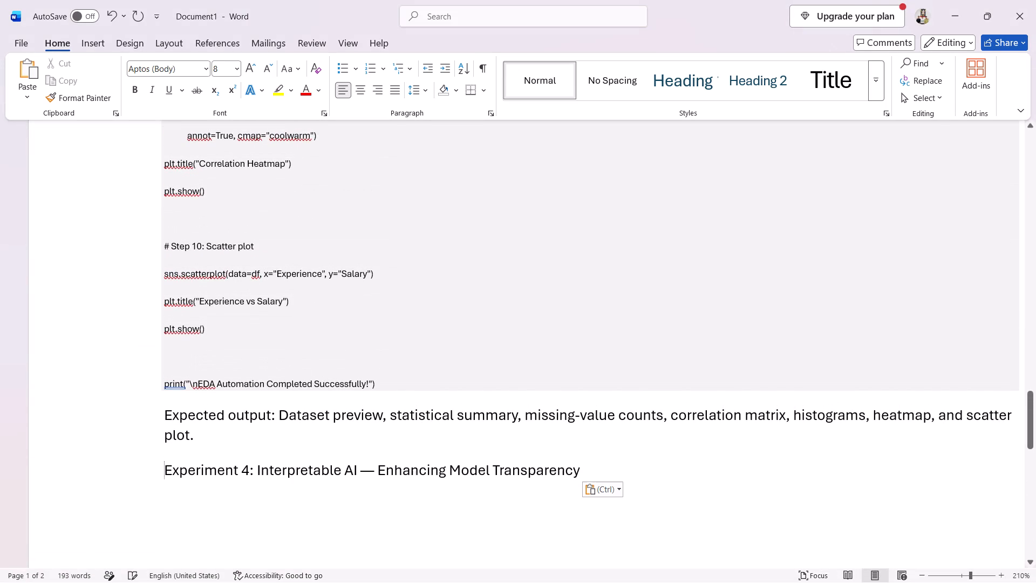
# Bold only the "Experiment 4" part of the heading and start a new line below it.
pyautogui.doubleClick(249, 470)
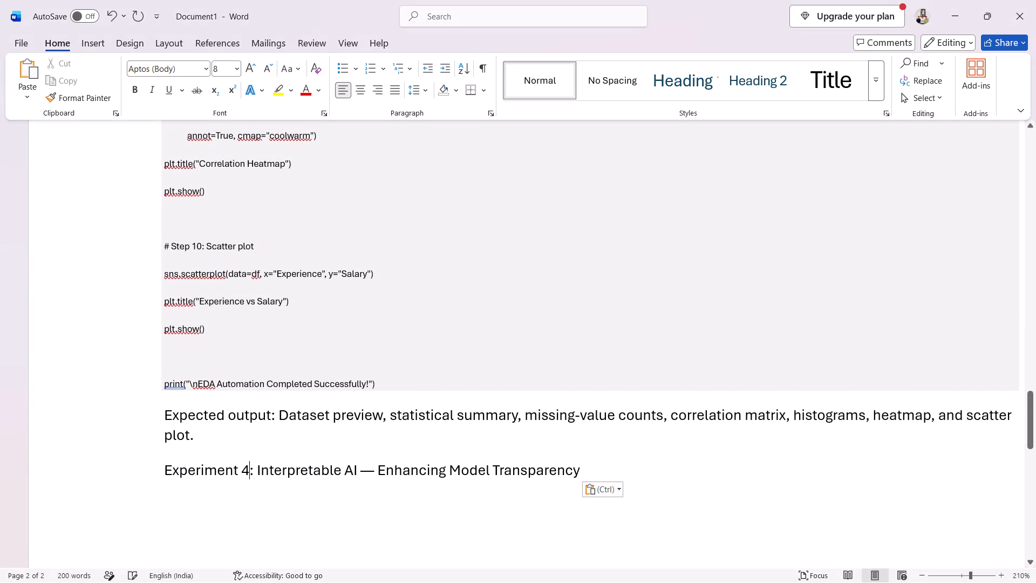
pyautogui.click(256, 472)
pyautogui.moveTo(249, 471); pyautogui.dragTo(127, 471)
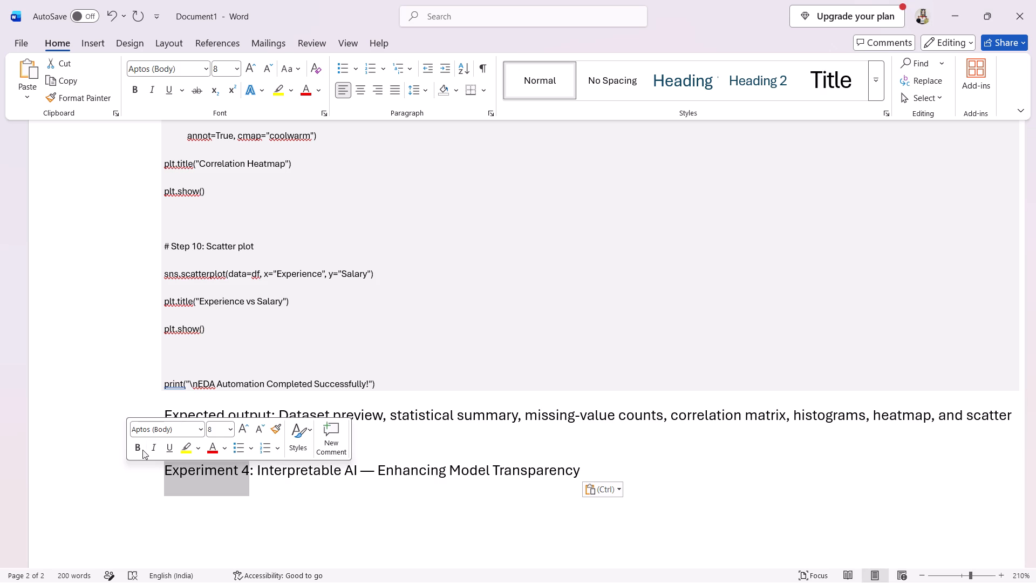
pyautogui.click(138, 447)
pyautogui.click(606, 467)
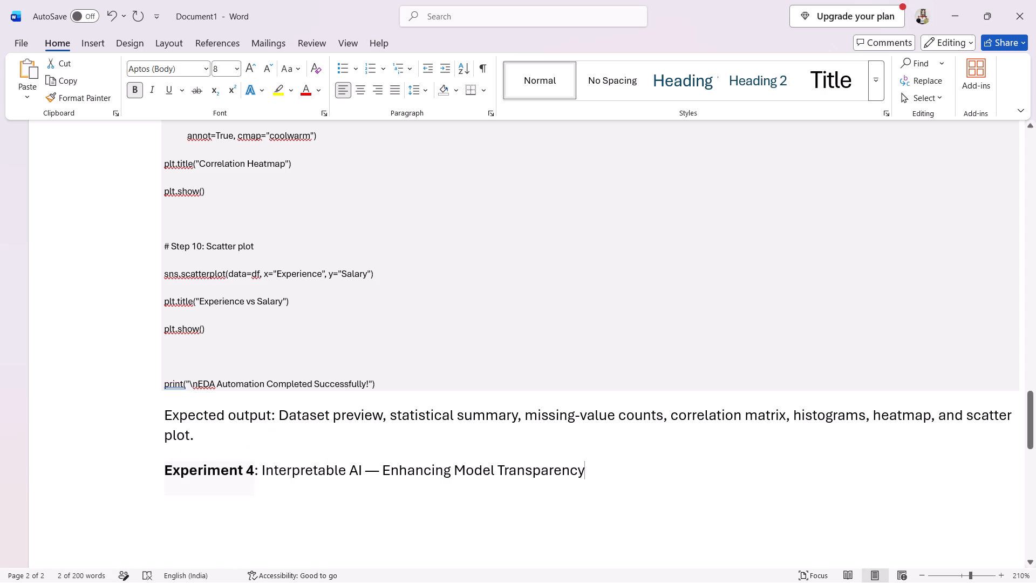
pyautogui.press('Return')
# Copy Experiment 4's Aim sentence about feature importance and SHAP values from ChatGPT and paste it below the Experiment 4 heading in Word.
pyautogui.scroll(5, 606, 467)
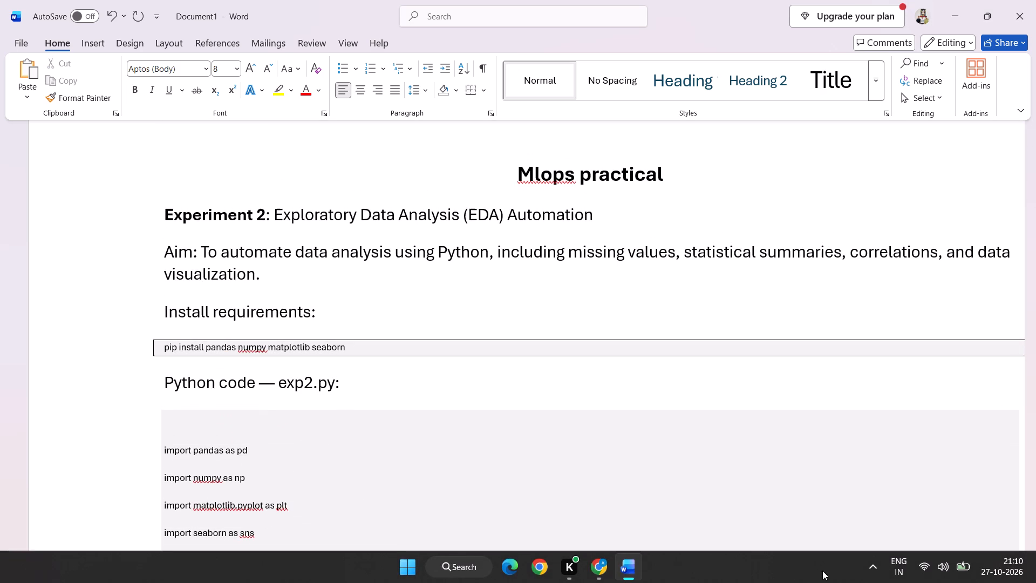
pyautogui.click(590, 568)
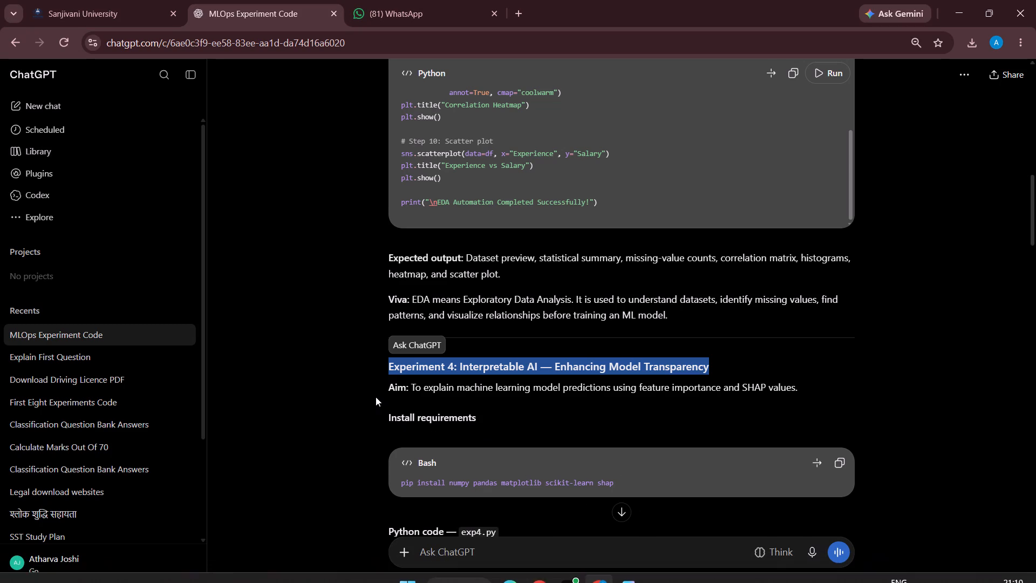
pyautogui.moveTo(384, 385); pyautogui.dragTo(898, 391)
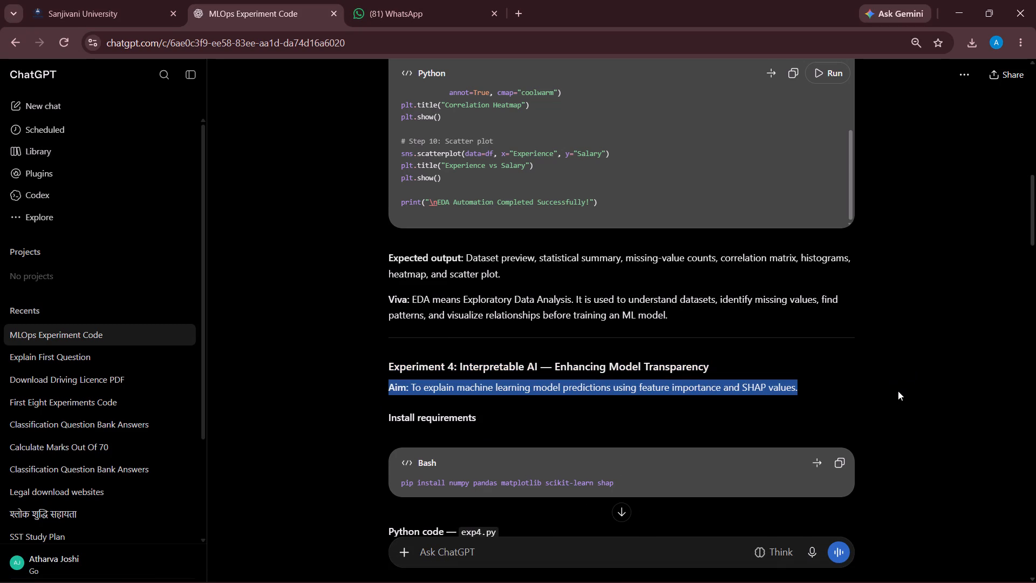
pyautogui.hotkey('ctrl', 'c')
pyautogui.click(633, 567)
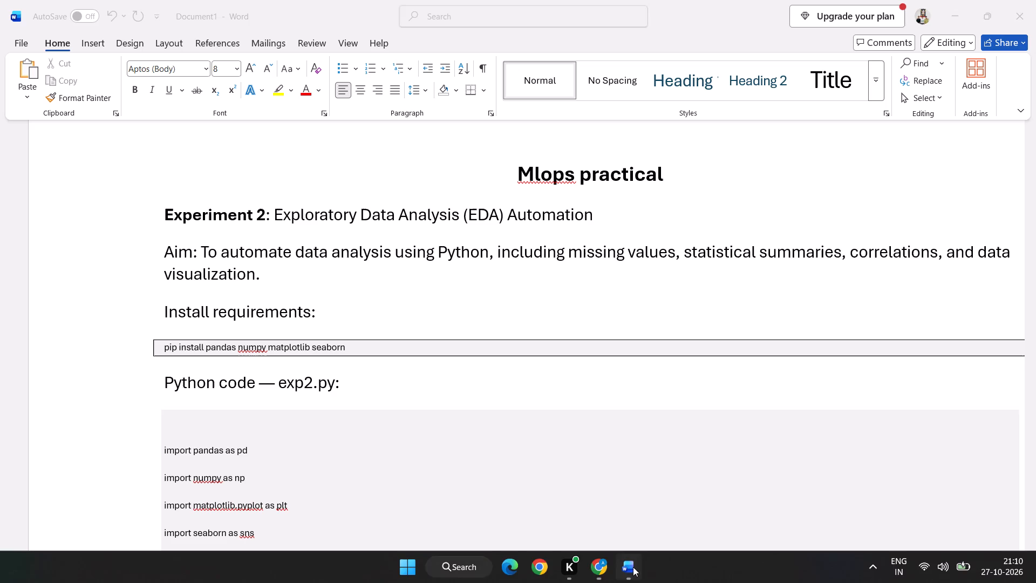
pyautogui.scroll(-9, 408, 534)
pyautogui.scroll(5, 408, 534)
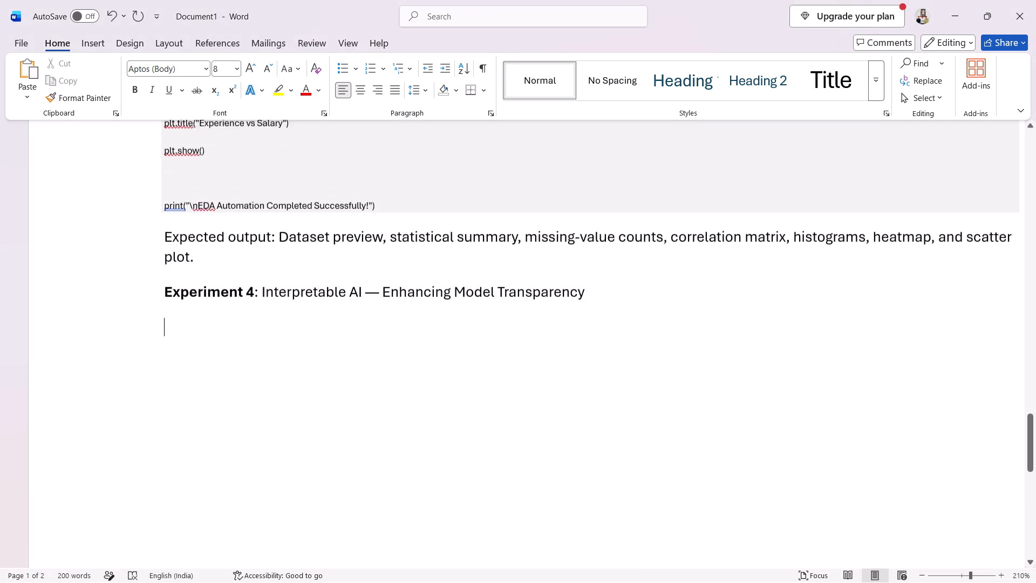
pyautogui.hotkey('ctrl', 'v')
pyautogui.press('Return')
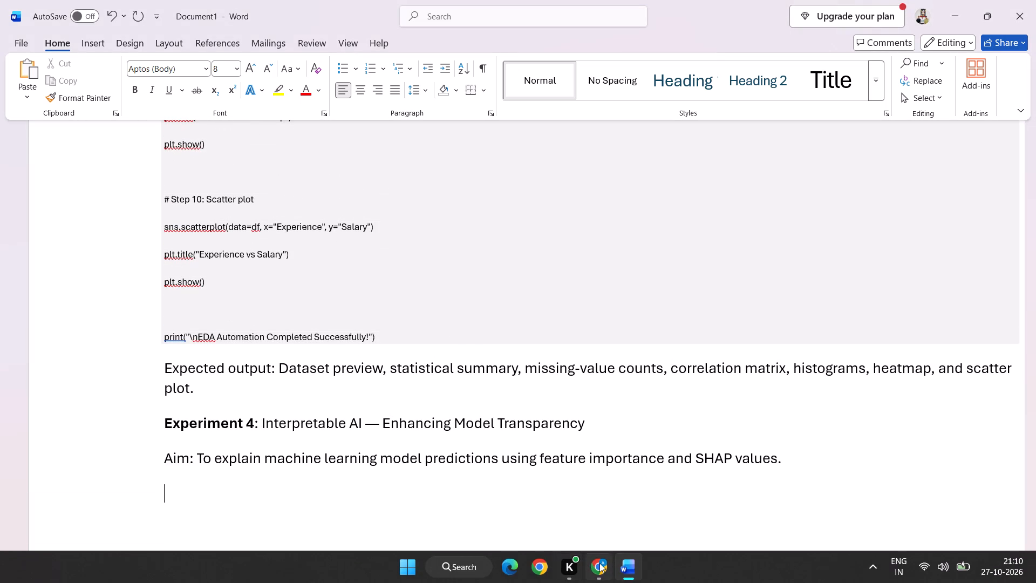
# Copy Experiment 4's "Install requirements" heading from ChatGPT, paste it below the Aim in Word, and add a colon.
pyautogui.click(599, 563)
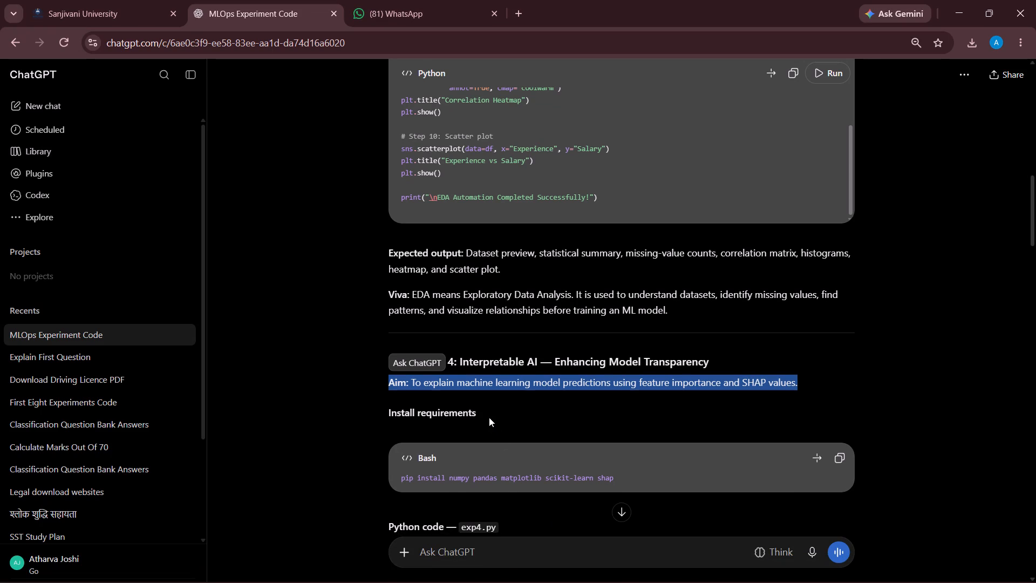
pyautogui.moveTo(487, 416); pyautogui.dragTo(376, 416)
pyautogui.hotkey('ctrl', 'c')
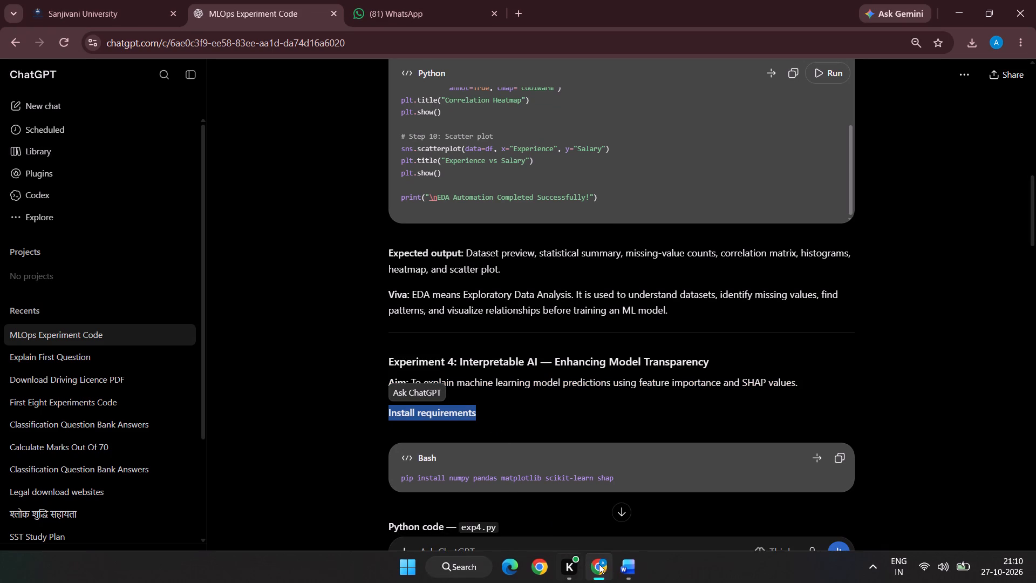
pyautogui.click(643, 574)
pyautogui.click(635, 572)
pyautogui.scroll(4, 423, 333)
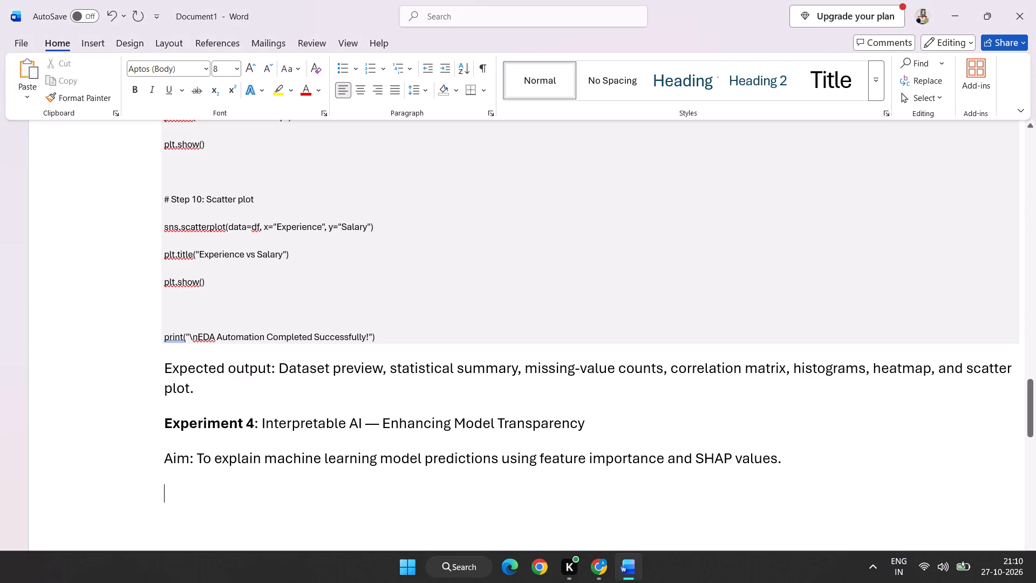
pyautogui.scroll(3, 423, 333)
pyautogui.hscroll(2, 423, 333)
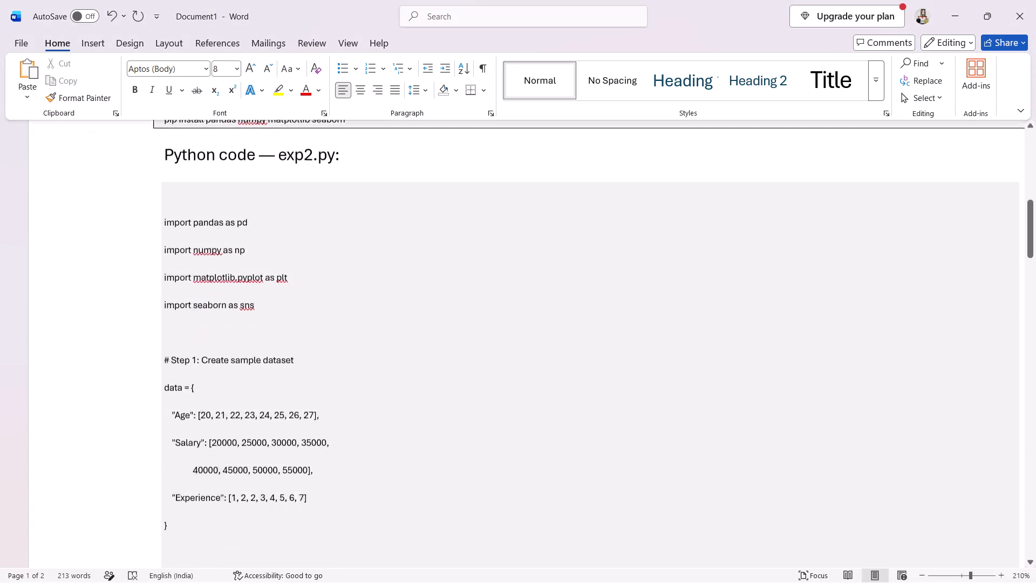
pyautogui.hscroll(2, 423, 333)
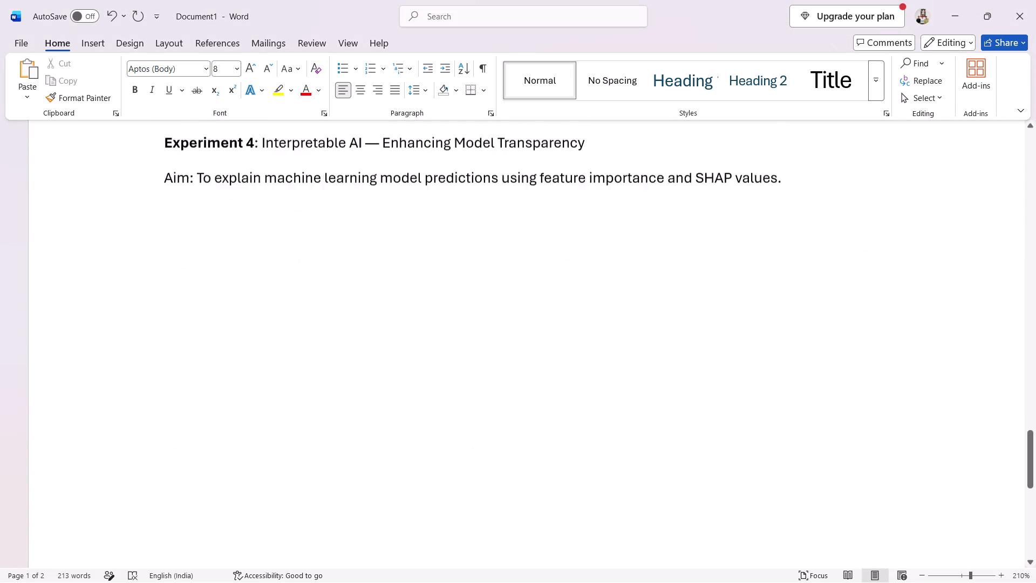
pyautogui.hscroll(1, 423, 333)
pyautogui.hotkey('ctrl', 'v')
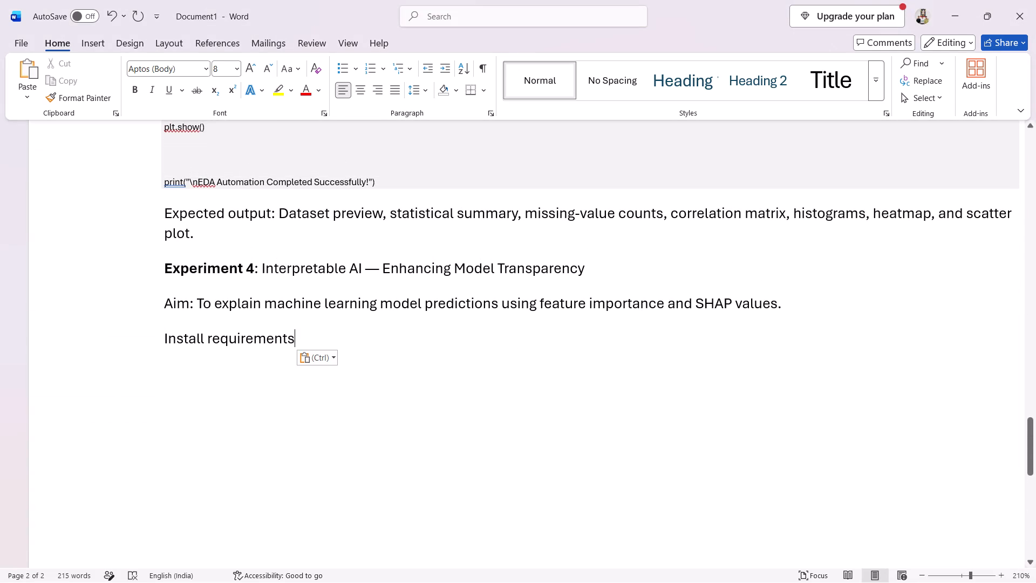
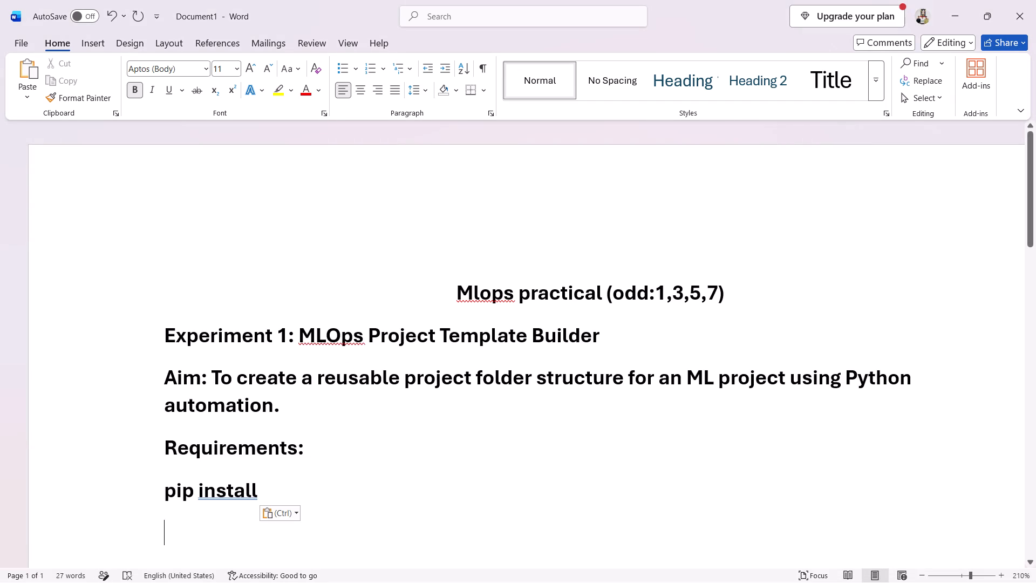
# Set the font size of the pasted Experiment 1 lines, from the heading through pip install, to 8.
pyautogui.moveTo(281, 492); pyautogui.dragTo(162, 335)
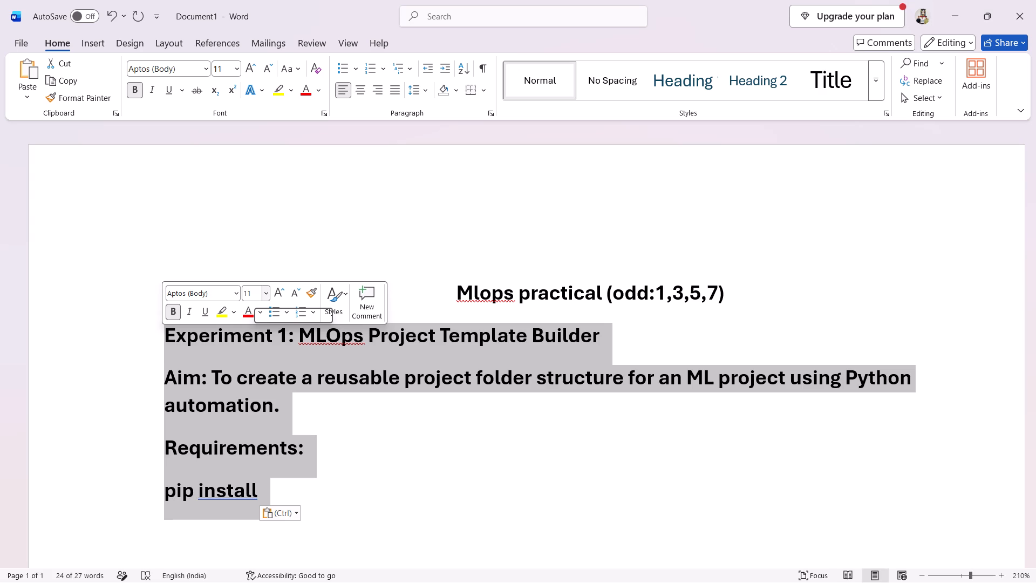
pyautogui.click(381, 500)
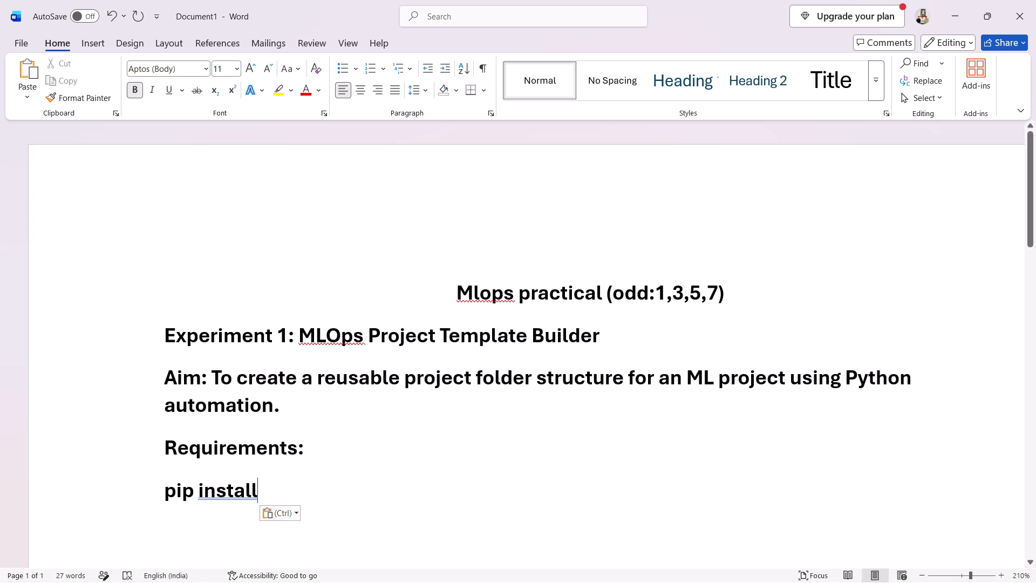
pyautogui.moveTo(602, 335); pyautogui.dragTo(304, 304)
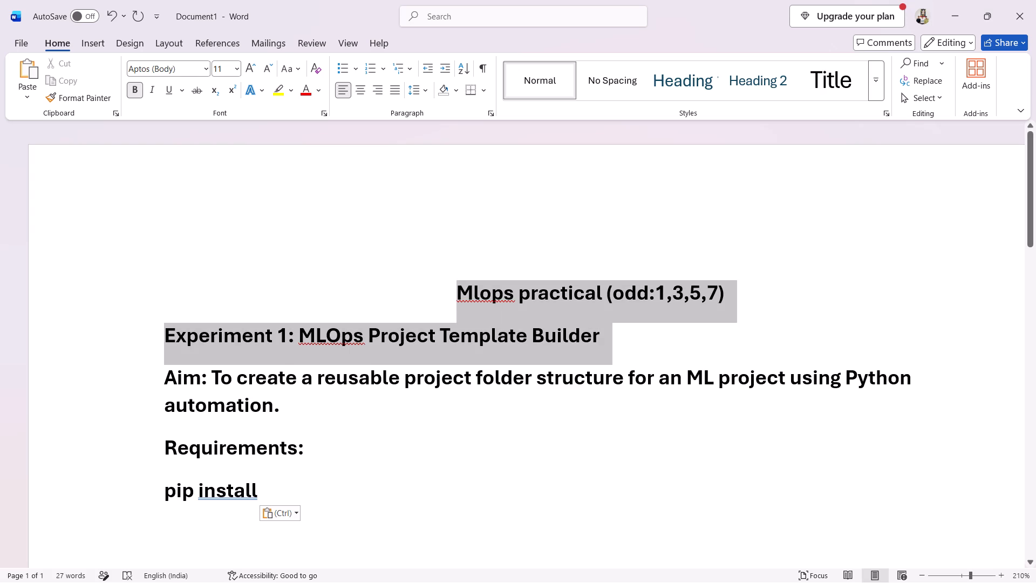
pyautogui.moveTo(304, 304); pyautogui.dragTo(167, 342)
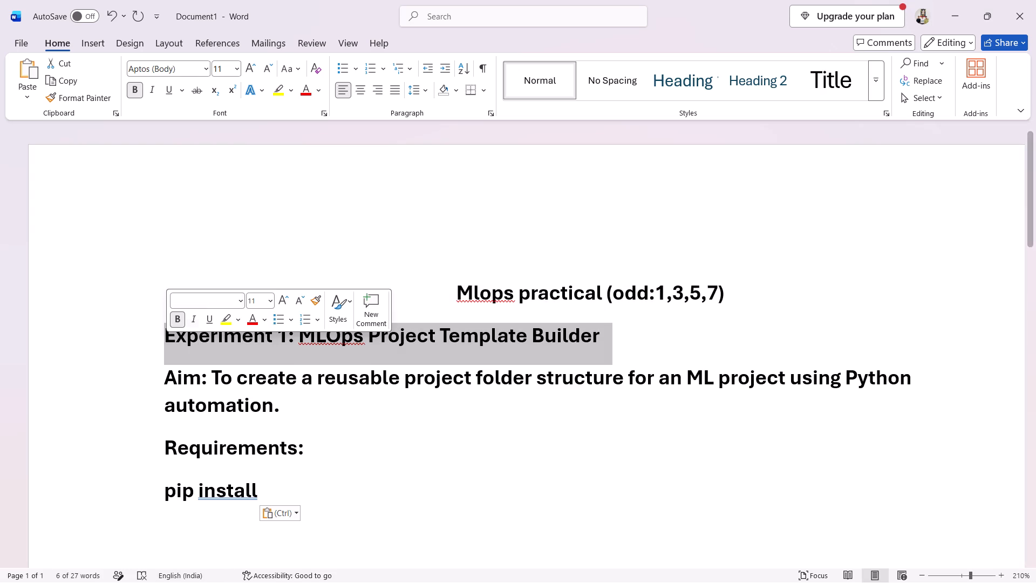
pyautogui.moveTo(277, 493); pyautogui.dragTo(139, 323)
pyautogui.click(224, 69)
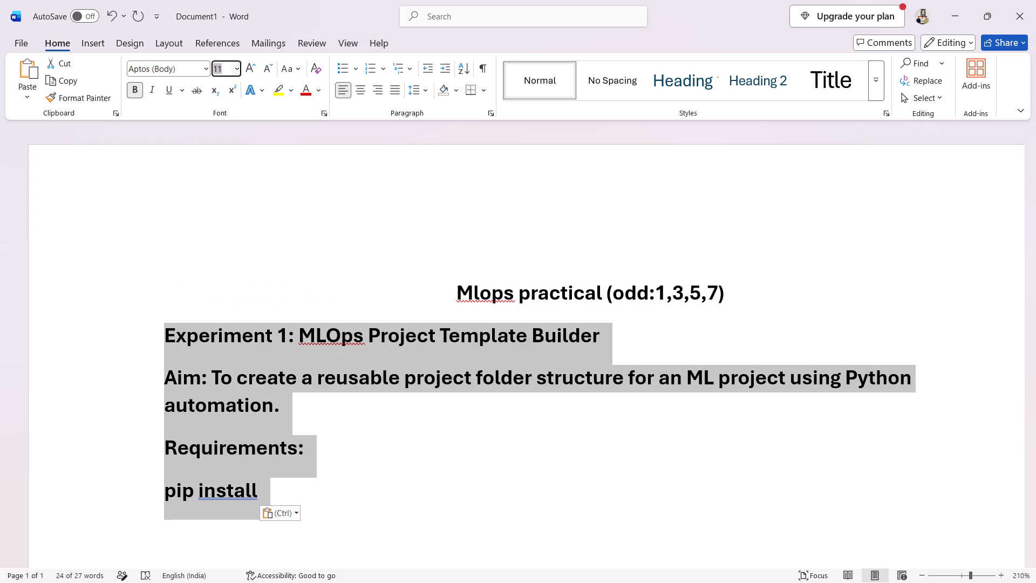
pyautogui.press('8')
pyautogui.press('Return')
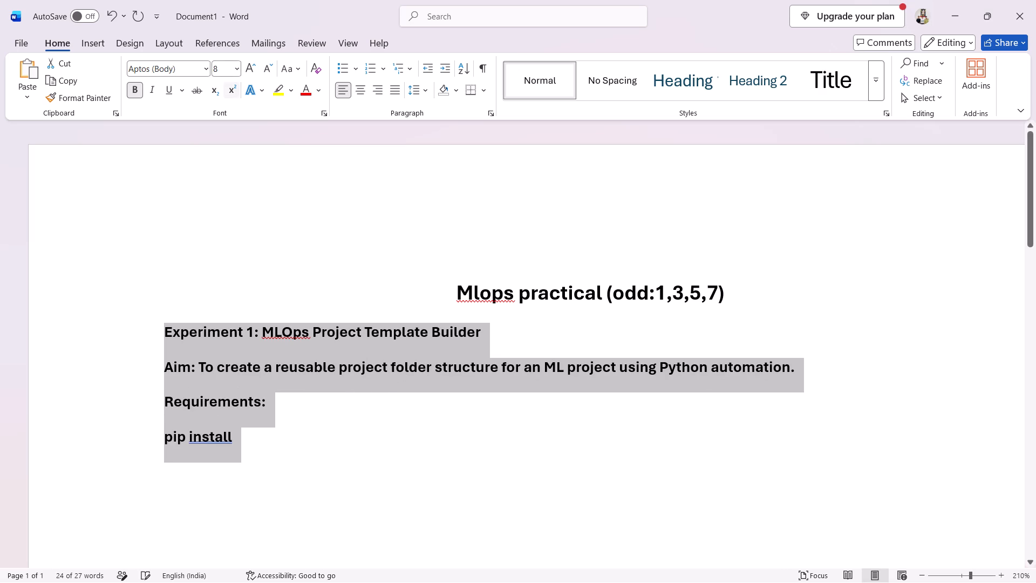
pyautogui.click(277, 476)
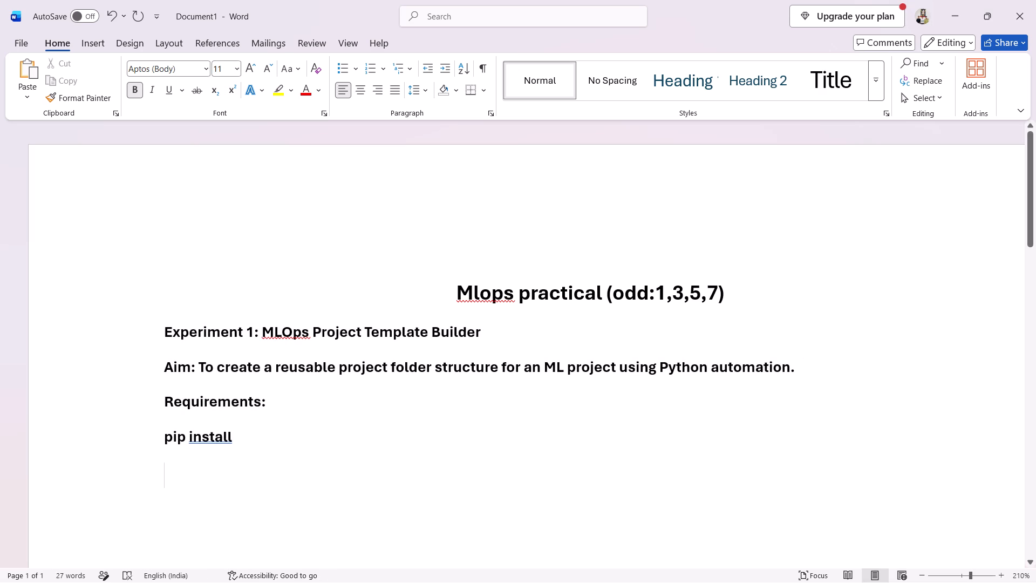
# Remove bold from the name "MLOps Project Template Builder" and from the aim, requirements and pip install lines, leaving "Experiment 1:" bold.
pyautogui.moveTo(504, 336); pyautogui.dragTo(297, 335)
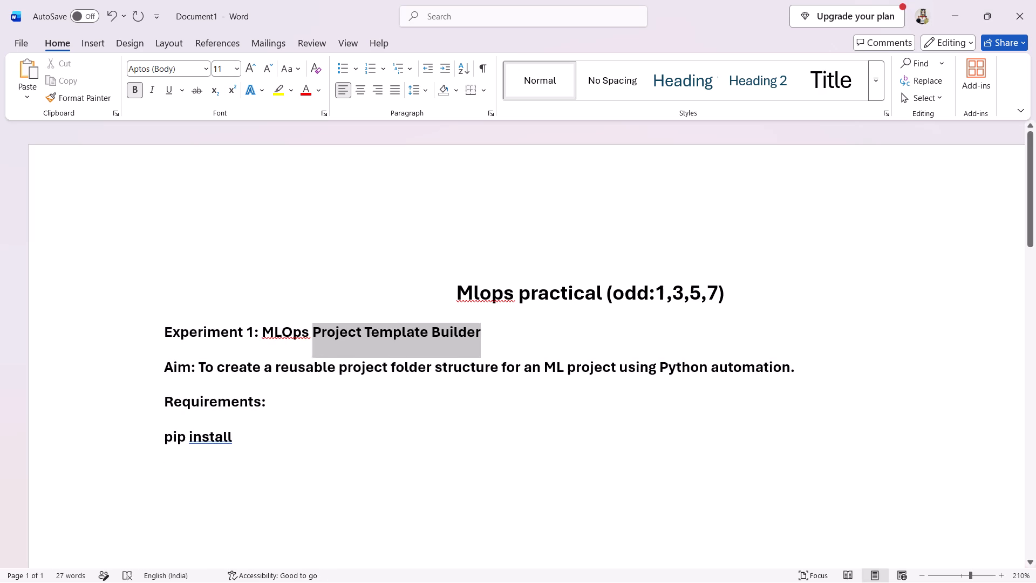
pyautogui.moveTo(297, 335); pyautogui.dragTo(273, 335)
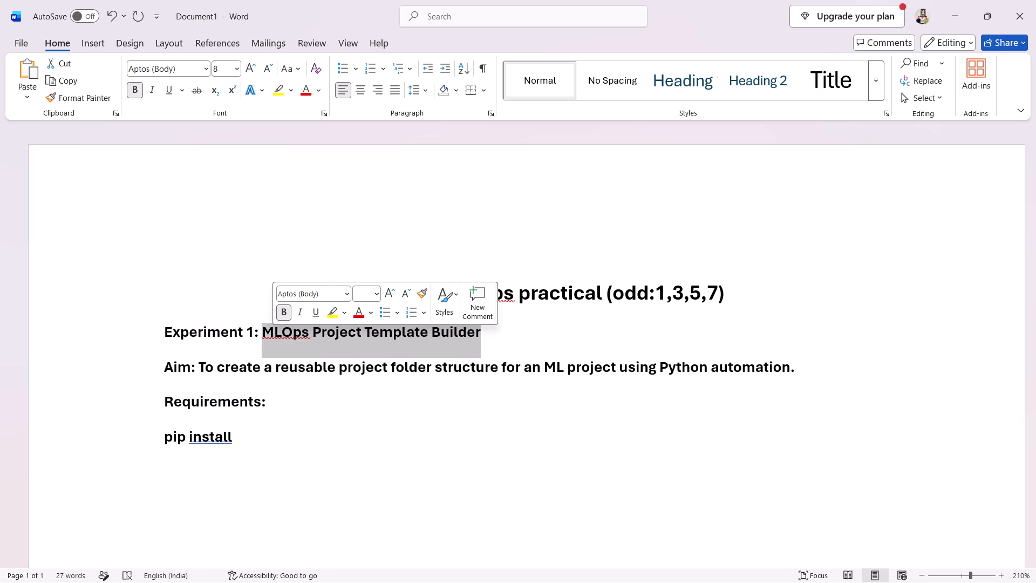
pyautogui.click(289, 316)
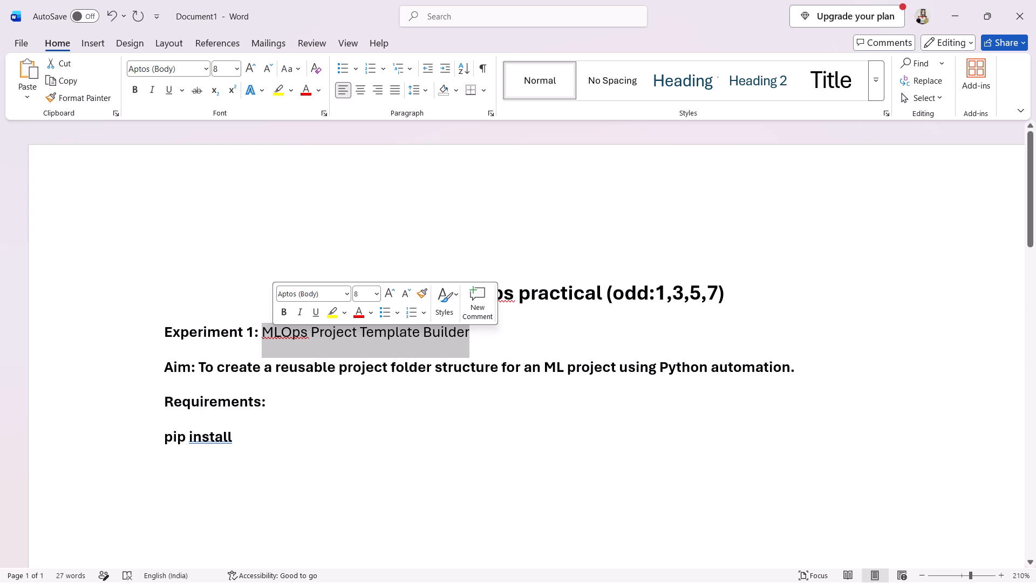
pyautogui.moveTo(159, 370); pyautogui.dragTo(559, 387)
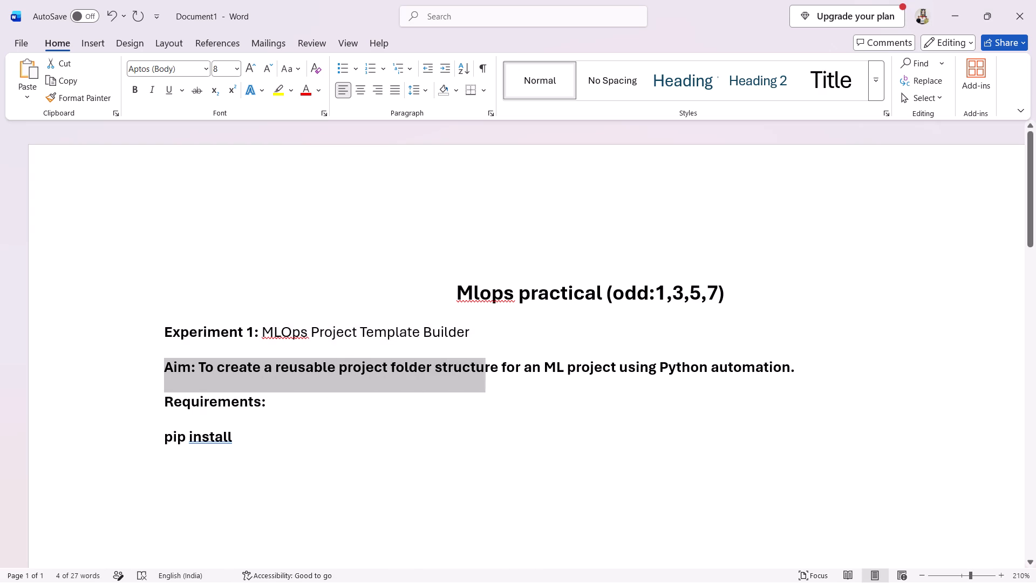
pyautogui.moveTo(559, 387); pyautogui.dragTo(614, 448)
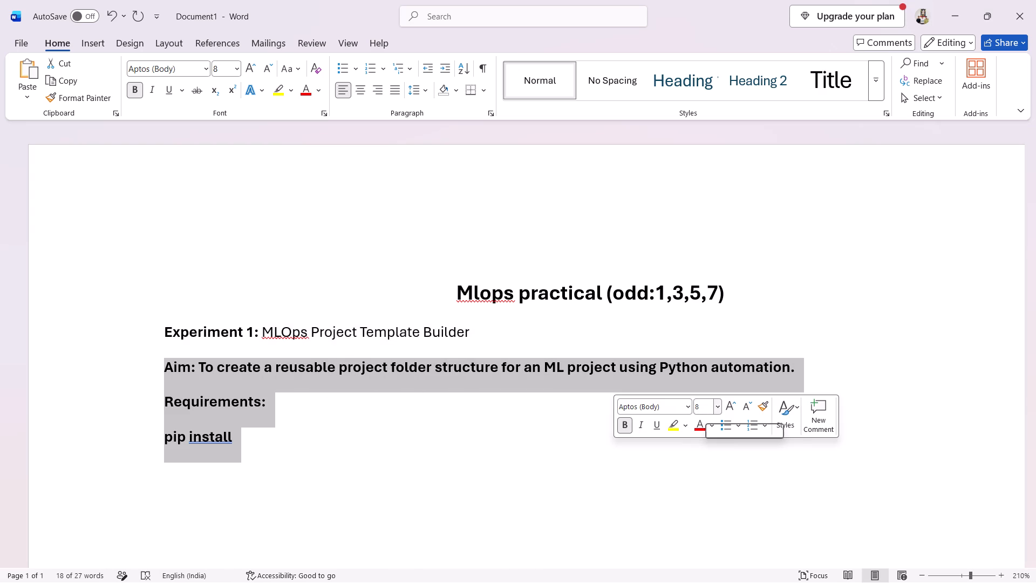
pyautogui.click(630, 425)
pyautogui.click(269, 443)
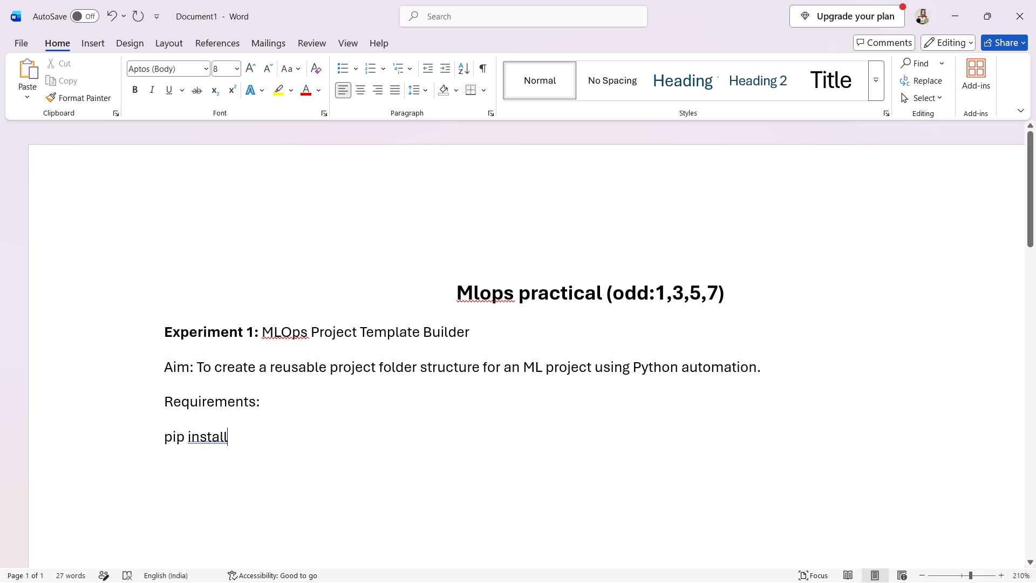
# Set the font size of the pip install line to 5.
pyautogui.moveTo(242, 440); pyautogui.dragTo(152, 439)
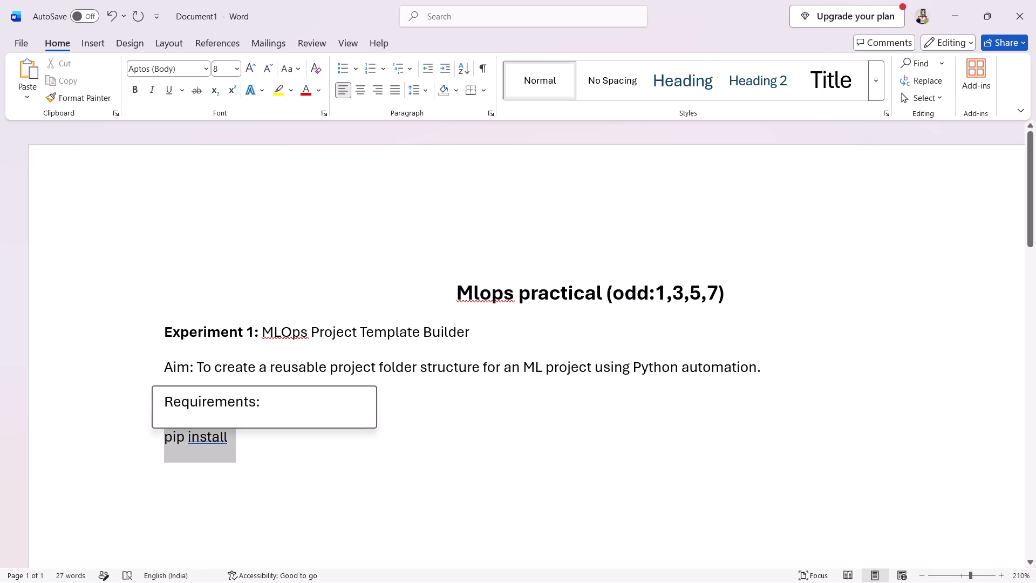
pyautogui.click(241, 399)
pyautogui.press('5')
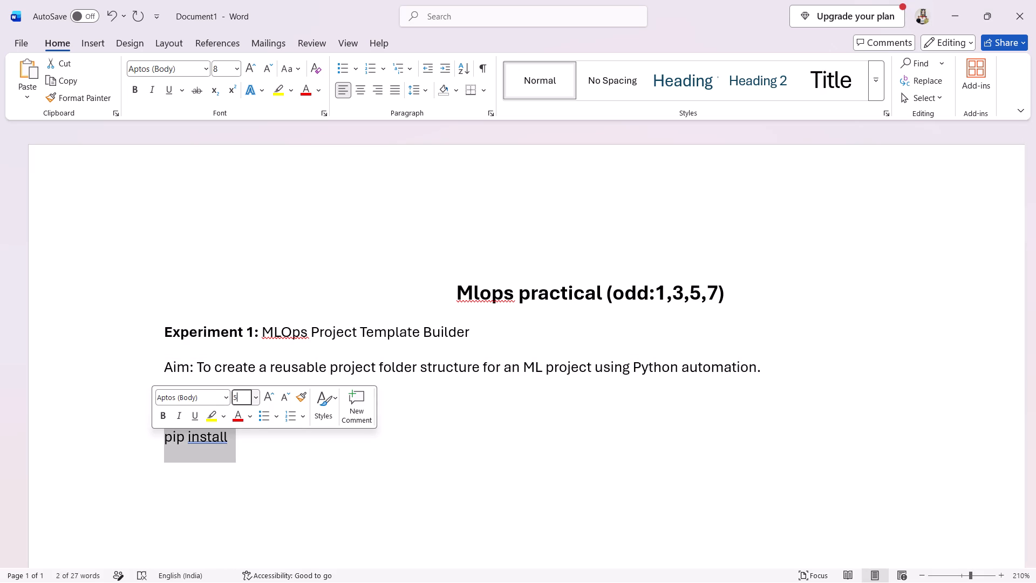
pyautogui.press('Return')
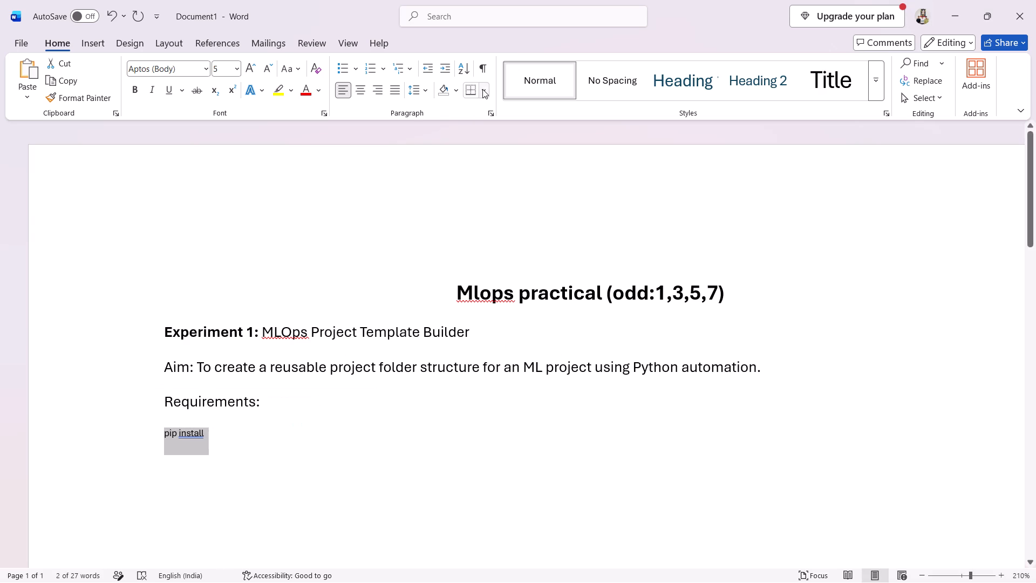
# Apply a light grey shading fill to the pip install paragraph.
pyautogui.moveTo(484, 89); pyautogui.dragTo(510, 394)
pyautogui.click(510, 394)
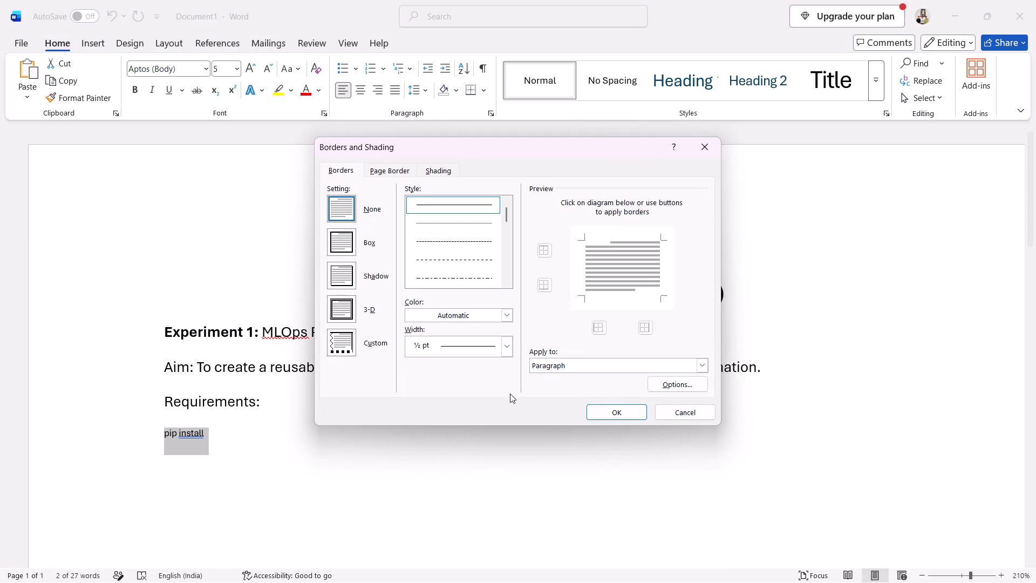
pyautogui.click(439, 170)
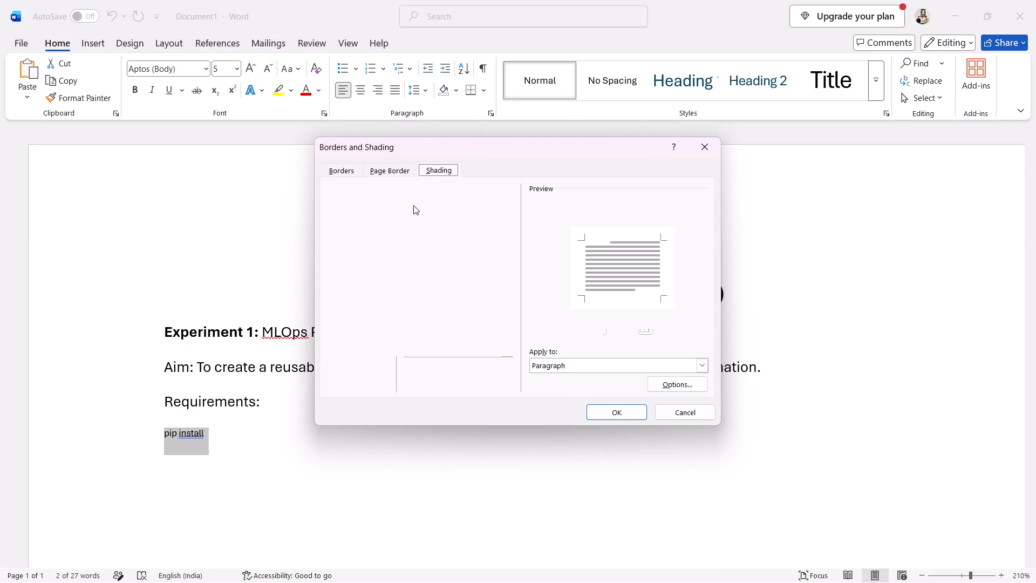
pyautogui.moveTo(380, 202); pyautogui.dragTo(347, 261)
pyautogui.click(347, 261)
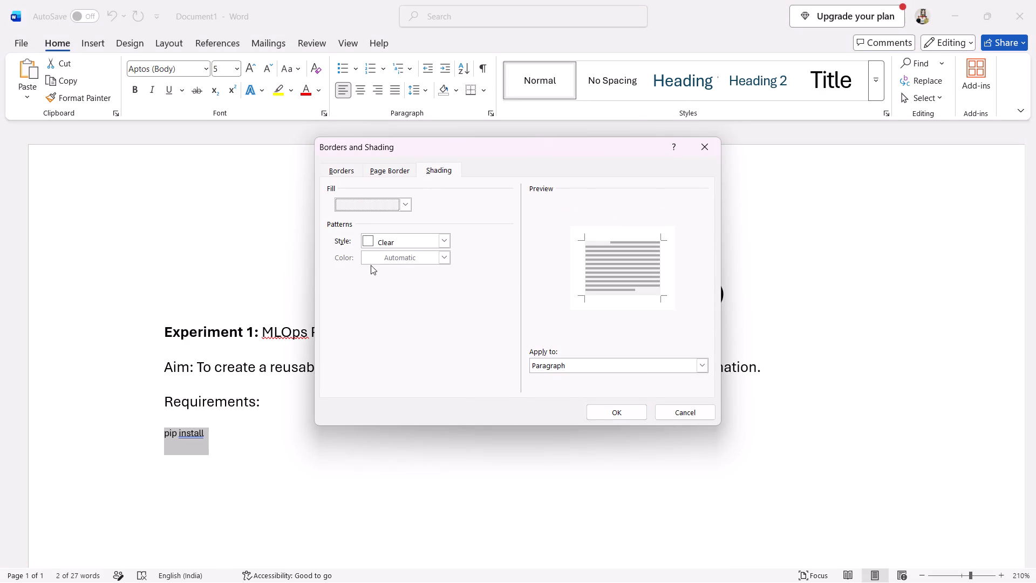
pyautogui.click(636, 417)
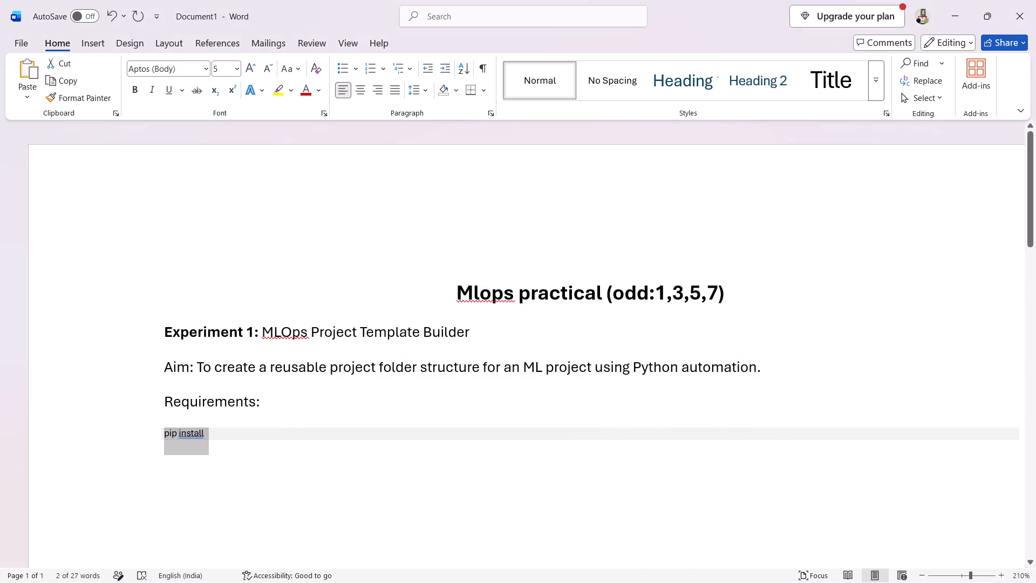
pyautogui.click(340, 473)
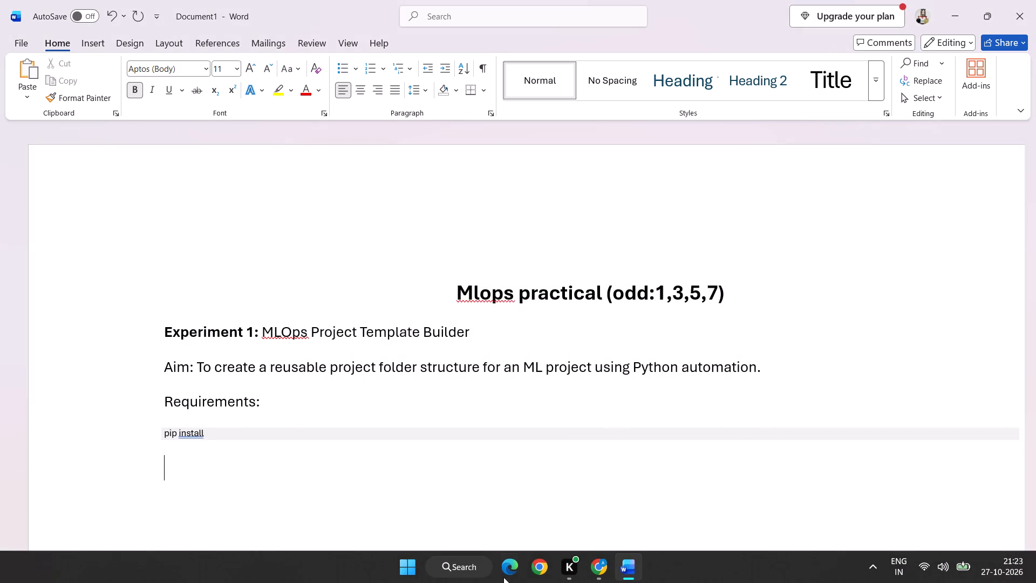
# Copy the "Python code — exp1.py" label from the ChatGPT answer in Chrome into the Word document below the pip install line.
pyautogui.click(612, 571)
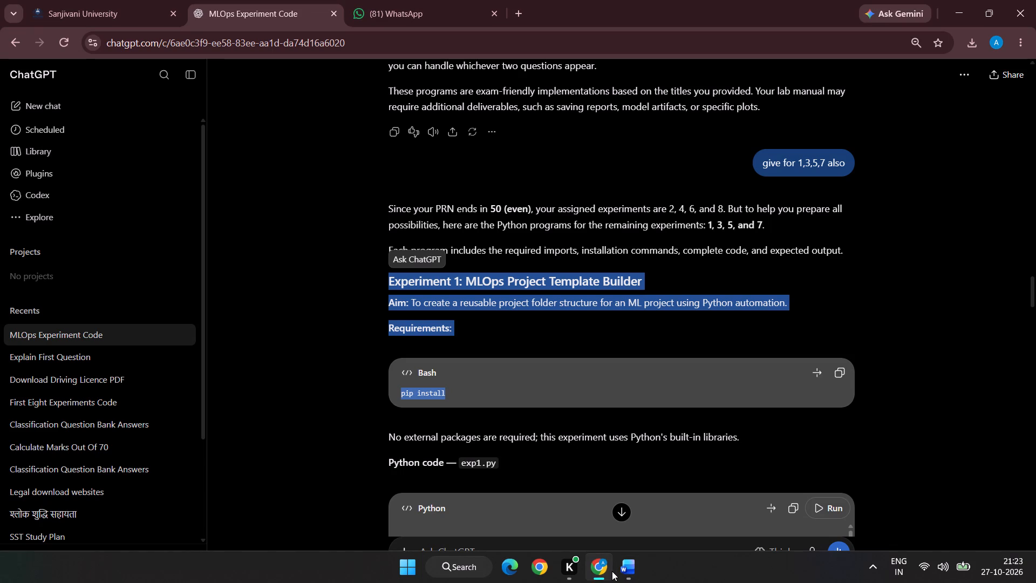
pyautogui.scroll(-1, 478, 444)
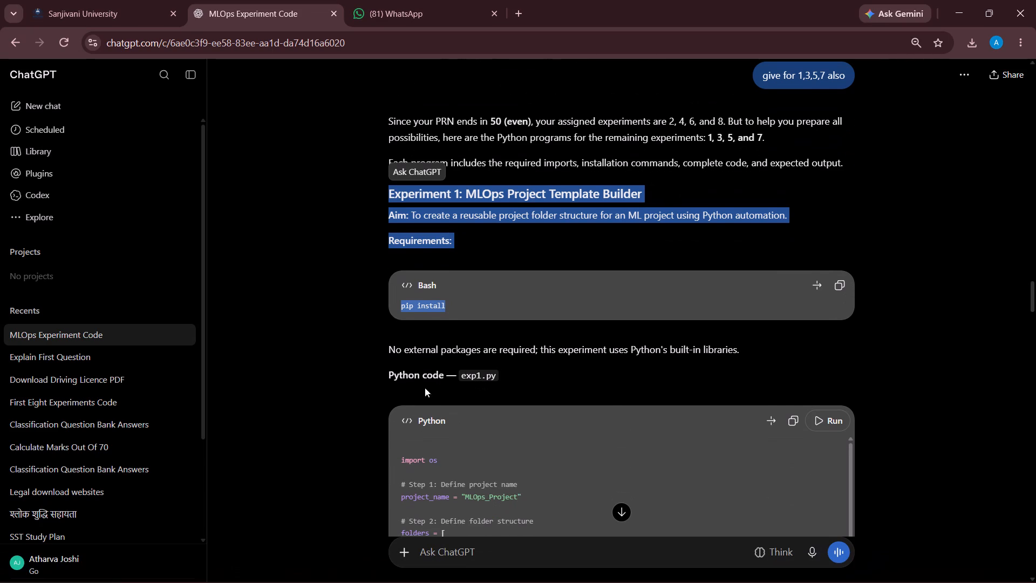
pyautogui.moveTo(387, 377); pyautogui.dragTo(545, 380)
pyautogui.hotkey('ctrl', 'c')
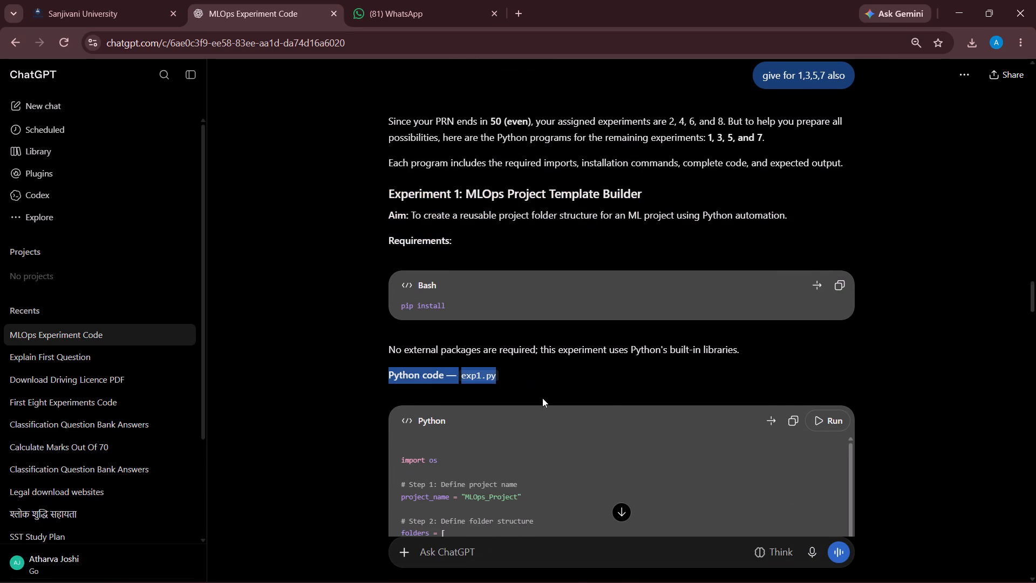
pyautogui.click(616, 563)
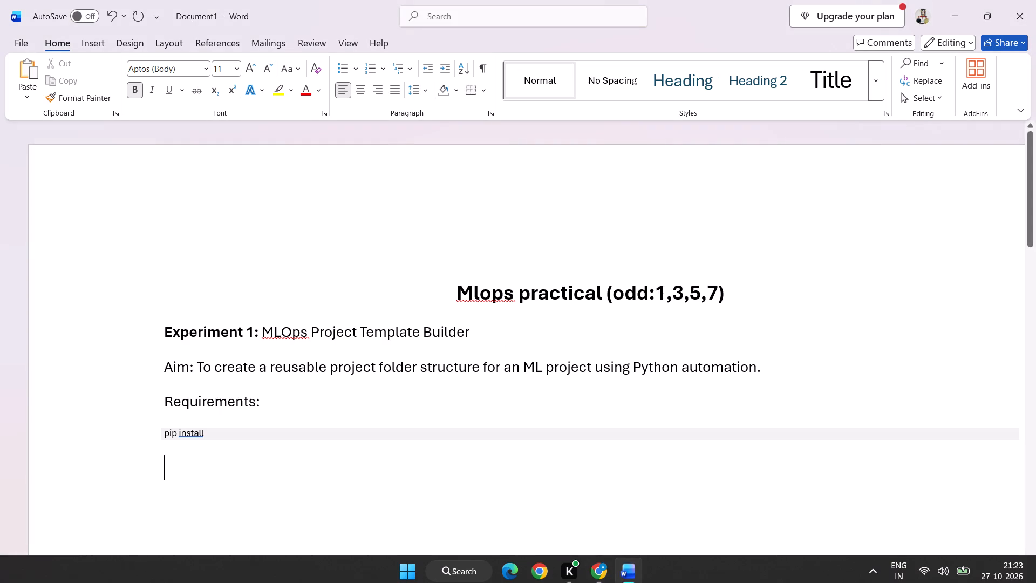
pyautogui.hotkey('ctrl', 'v')
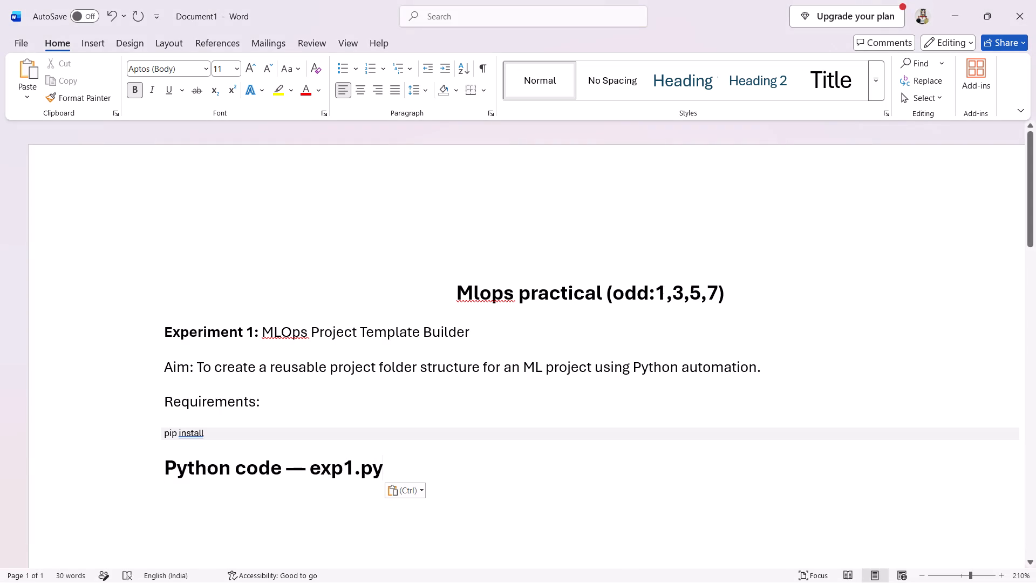
# Make the "Python code — exp1.py" line non-bold at size 8, end it with a colon and start a new line below.
pyautogui.moveTo(397, 473); pyautogui.dragTo(145, 467)
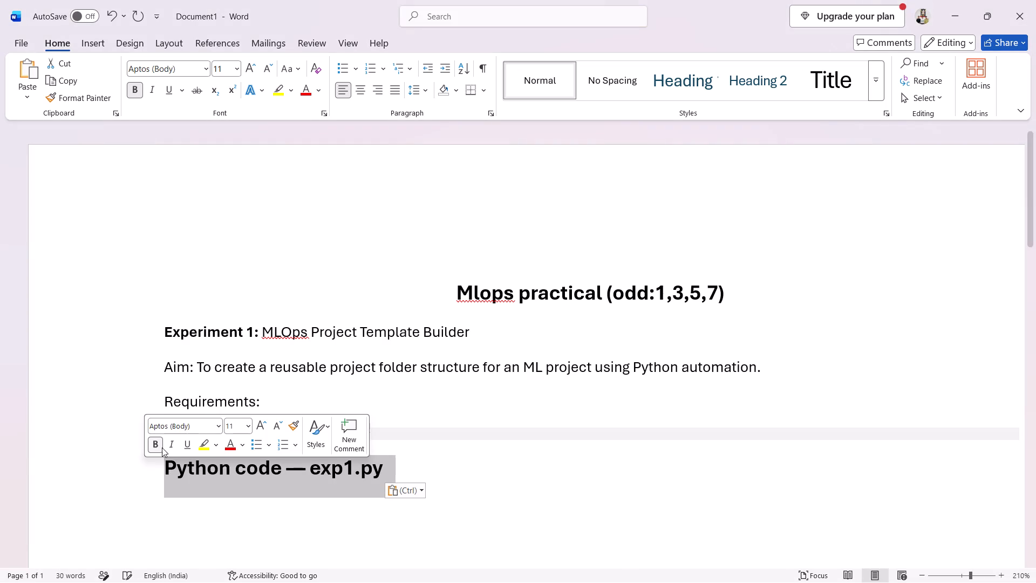
pyautogui.click(155, 445)
pyautogui.click(238, 427)
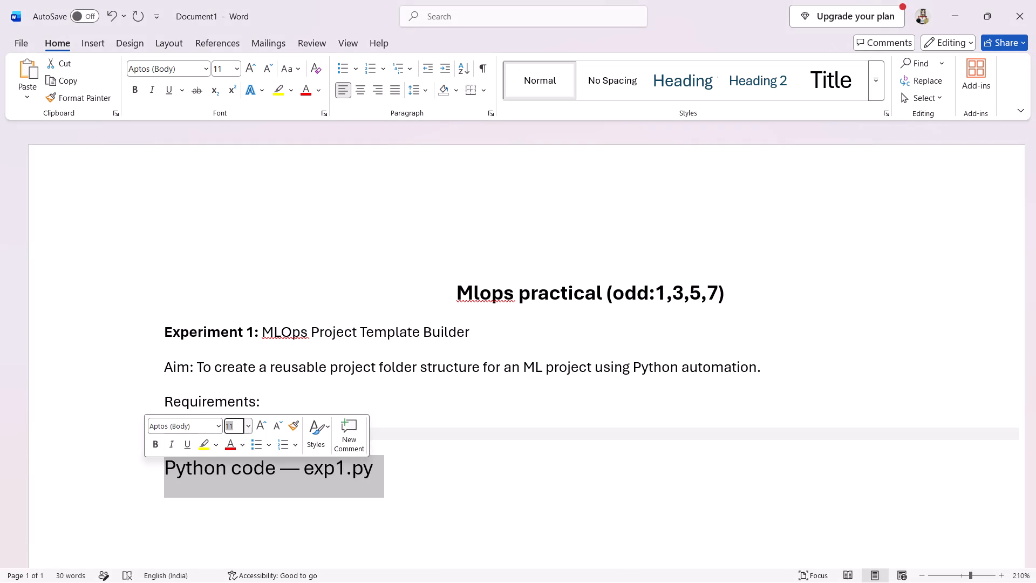
pyautogui.press('8')
pyautogui.press('Return')
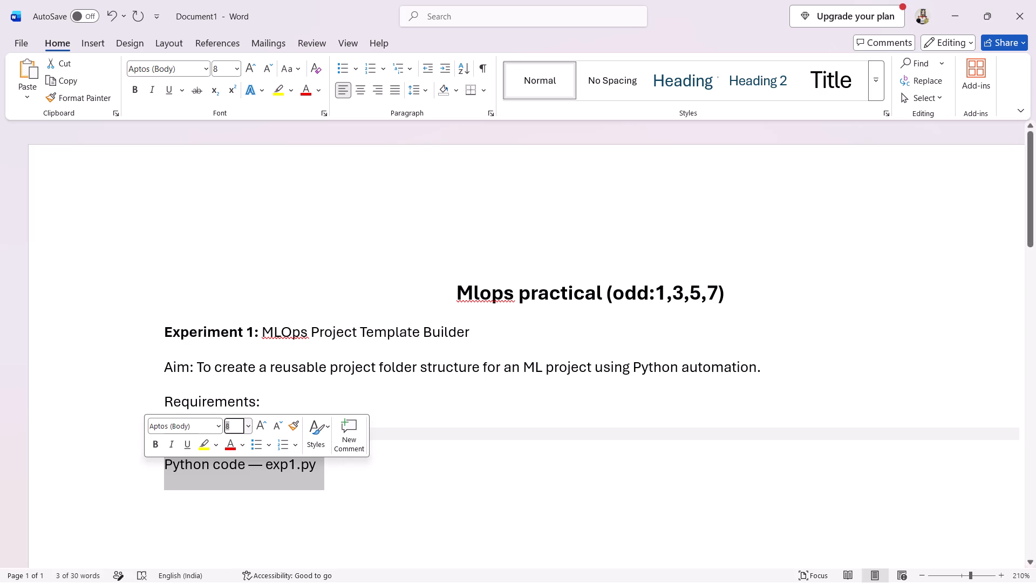
pyautogui.click(394, 496)
pyautogui.hotkey('shift', ':')
pyautogui.press('Return')
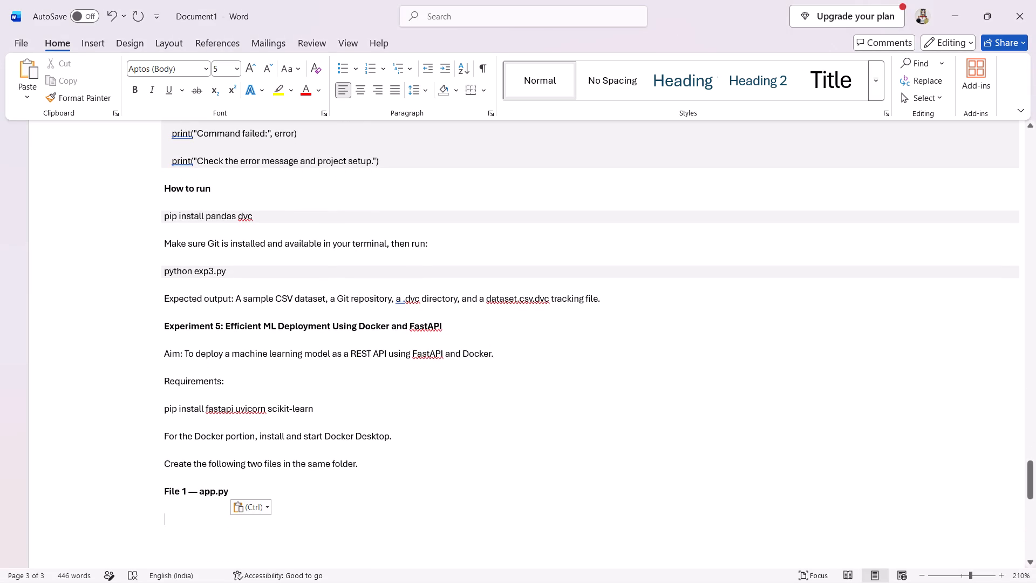
# Set the Experiment 5 heading and its "Aim" and "Requirements:" lines to font size 8.
pyautogui.moveTo(161, 327); pyautogui.dragTo(469, 338)
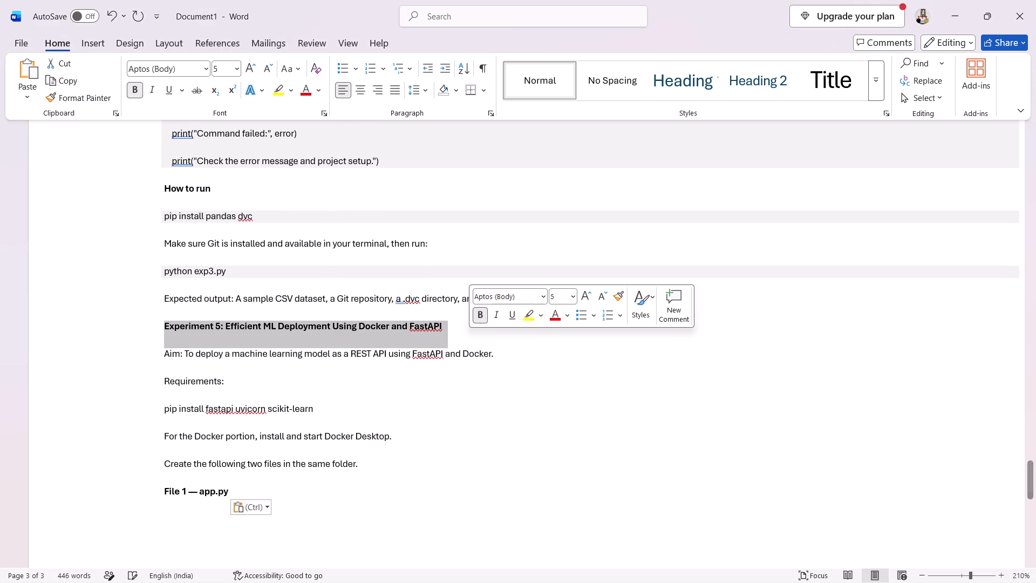
pyautogui.click(566, 298)
pyautogui.press('8')
pyautogui.press('Return')
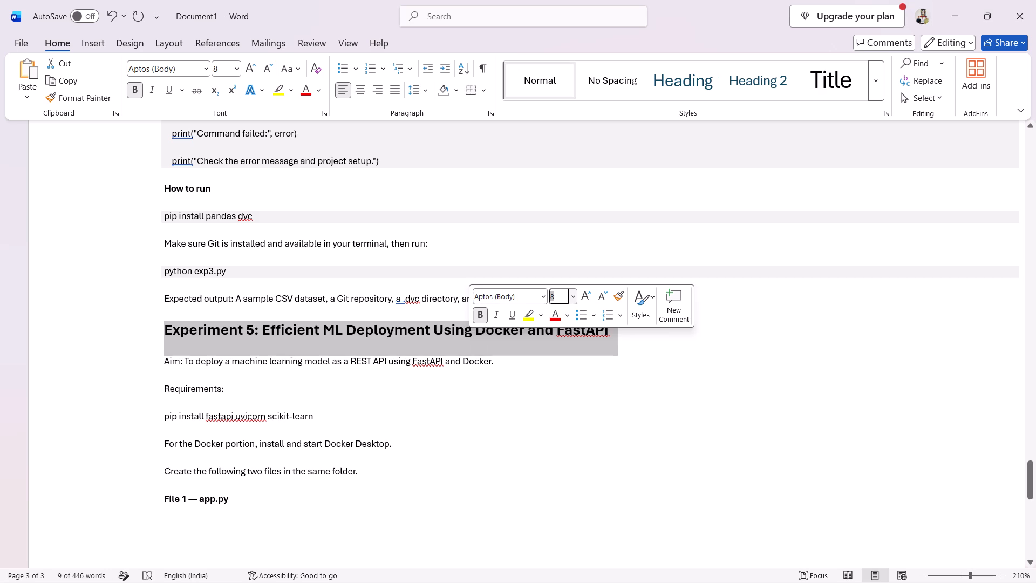
pyautogui.moveTo(161, 361); pyautogui.dragTo(234, 391)
pyautogui.click(328, 347)
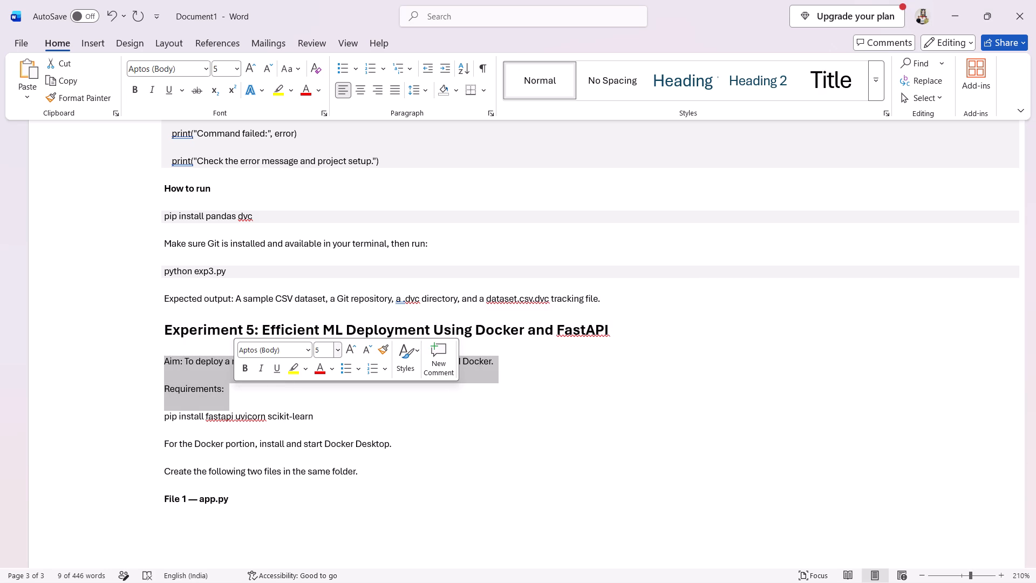
pyautogui.press('8')
pyautogui.press('Return')
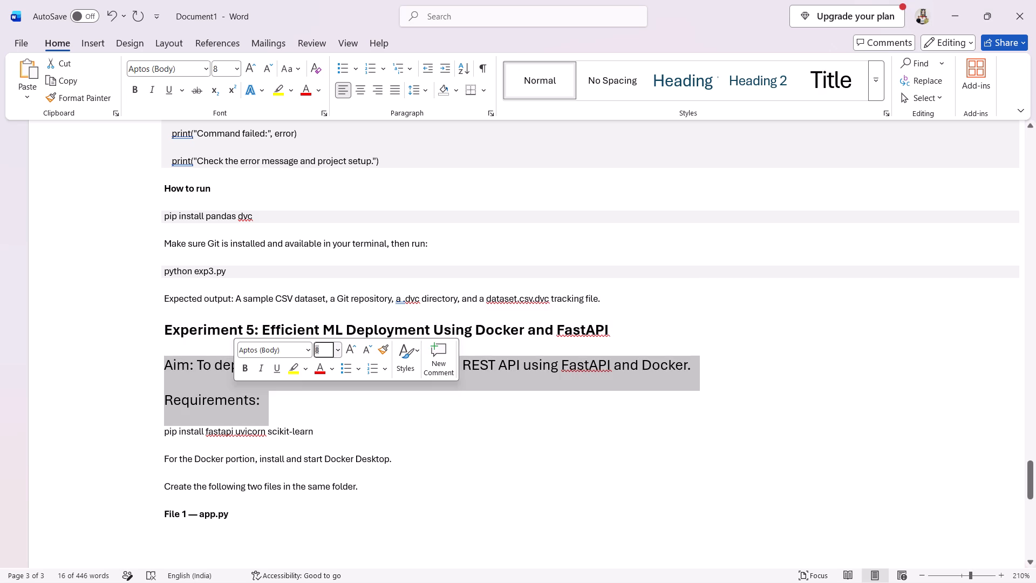
# Shade the "pip install fastapi uvicorn scikit-learn" paragraph with the lightest gray theme fill.
pyautogui.moveTo(325, 432); pyautogui.dragTo(156, 442)
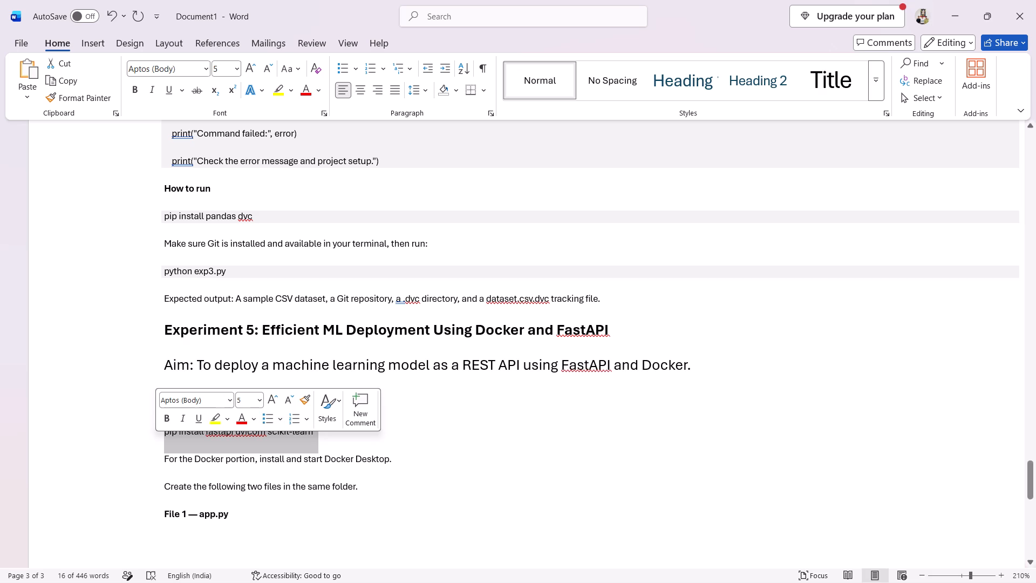
pyautogui.click(493, 92)
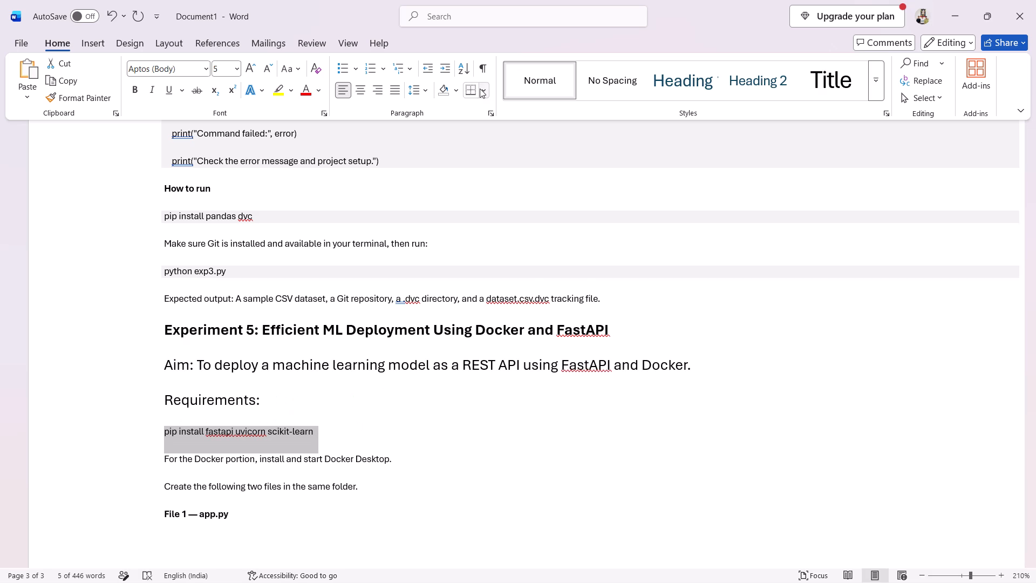
pyautogui.click(480, 89)
pyautogui.click(511, 388)
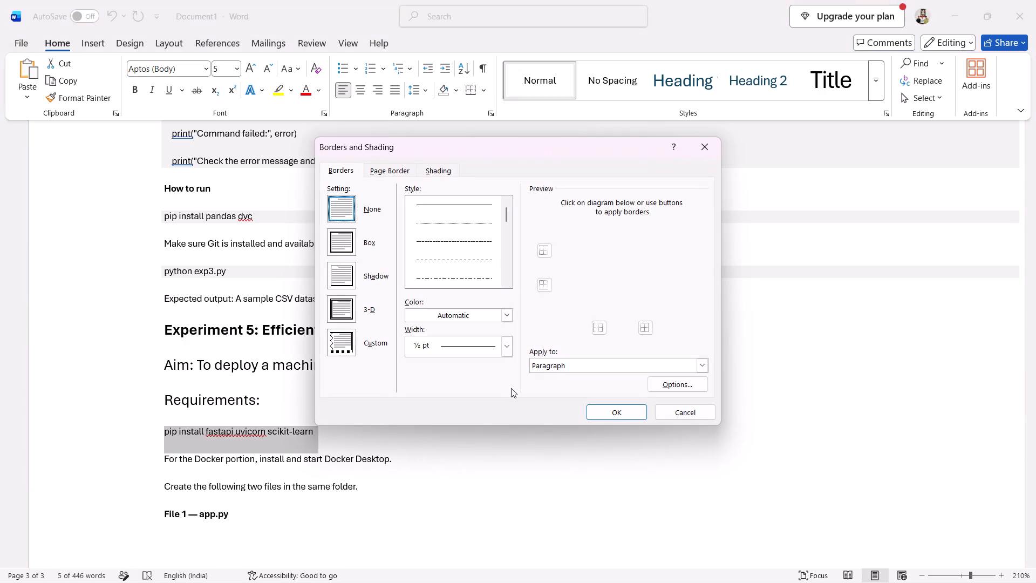
pyautogui.click(439, 167)
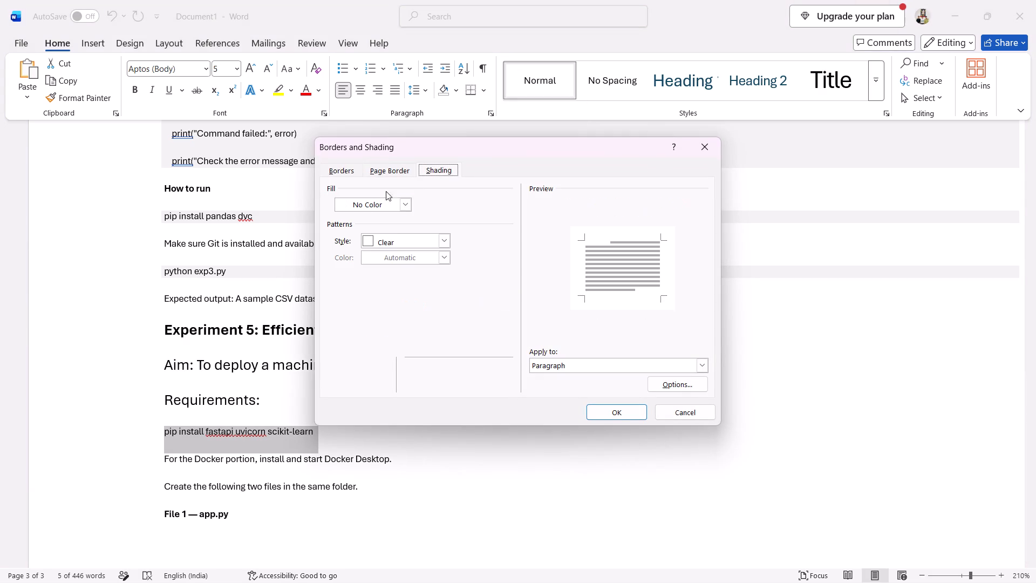
pyautogui.click(344, 205)
pyautogui.click(341, 262)
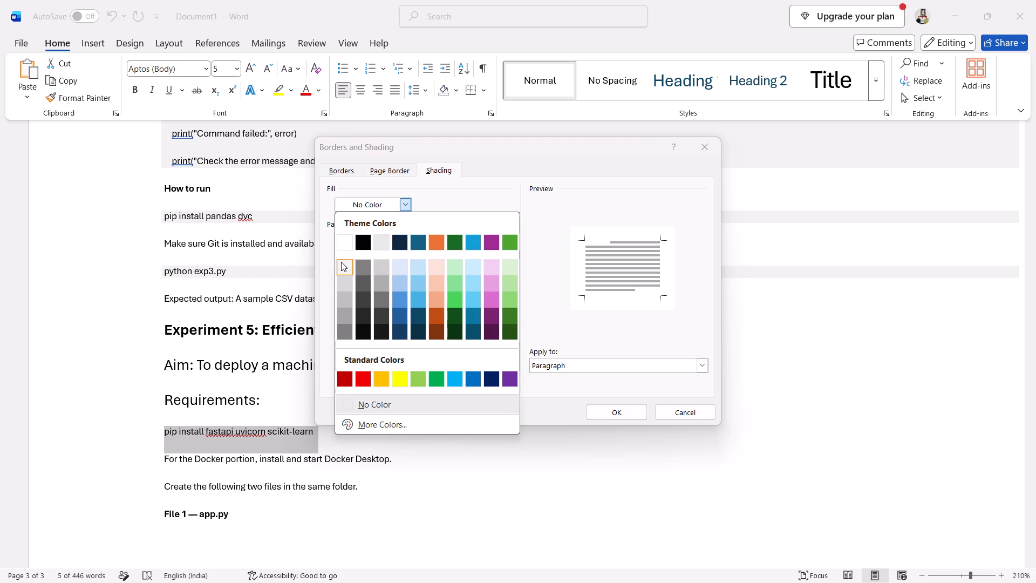
pyautogui.click(615, 412)
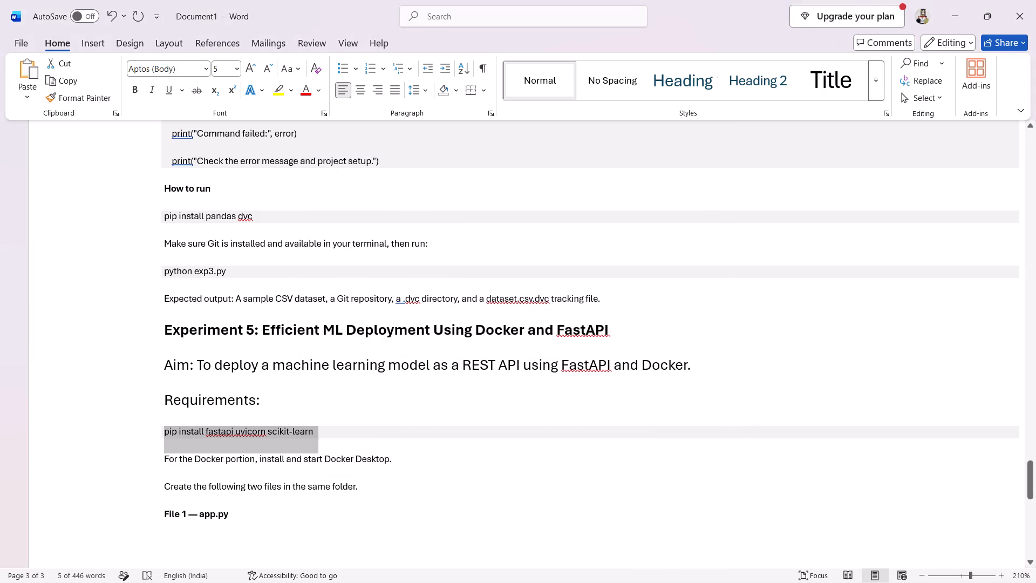
# Set the "For the Docker portion" and "Create the following two files" lines to font size 8.
pyautogui.moveTo(364, 490); pyautogui.dragTo(166, 463)
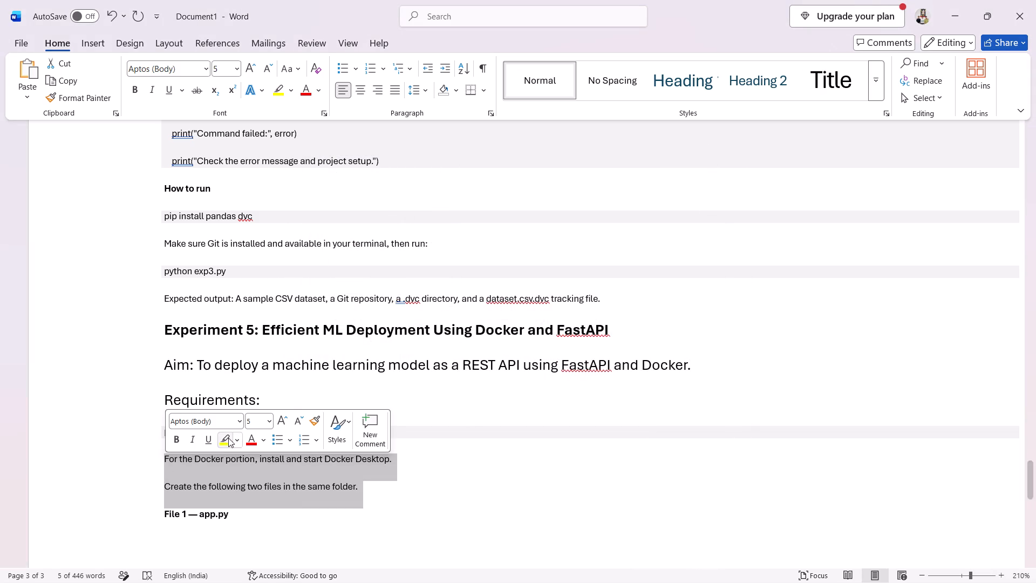
pyautogui.click(256, 421)
pyautogui.press('8')
pyautogui.press('Return')
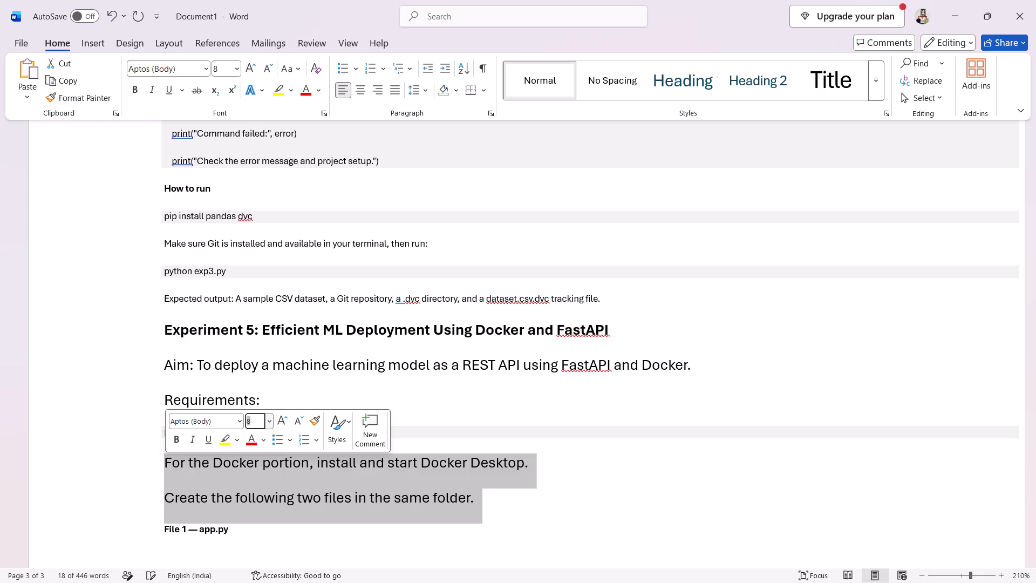
pyautogui.press('Return')
pyautogui.click(681, 519)
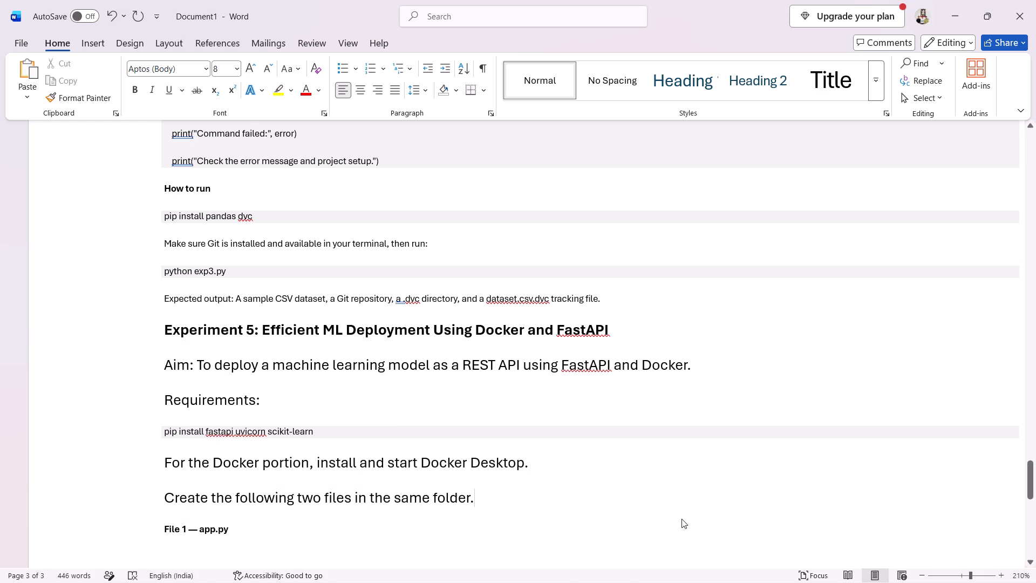
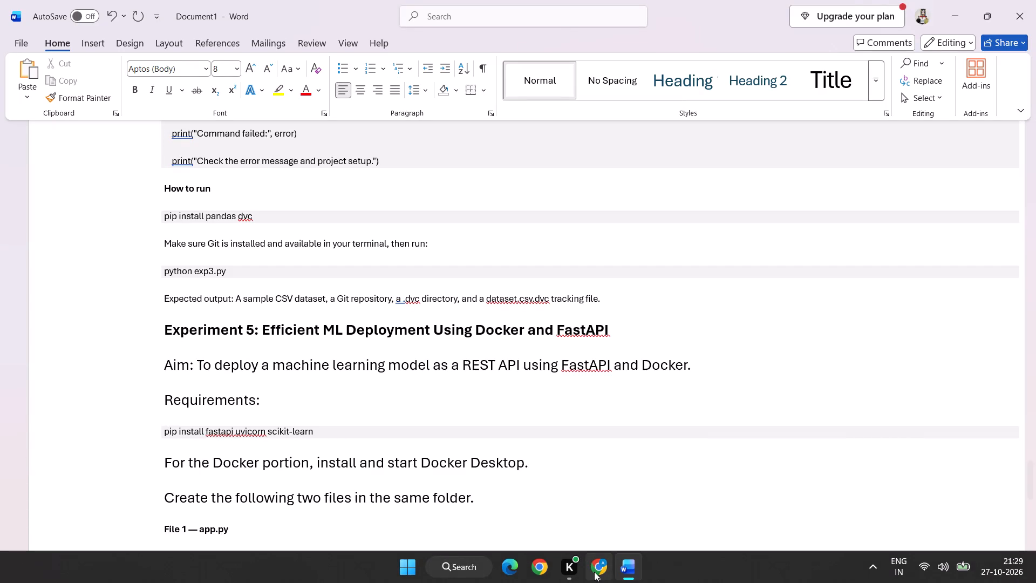
# Copy the app.py Python code block from the ChatGPT conversation and return to the Word document.
pyautogui.click(594, 572)
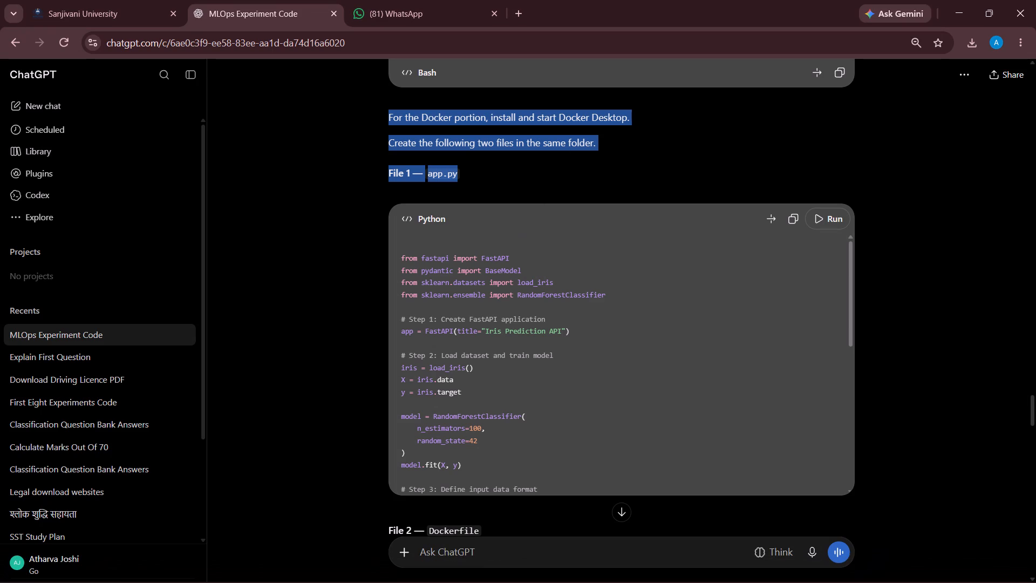
pyautogui.click(799, 220)
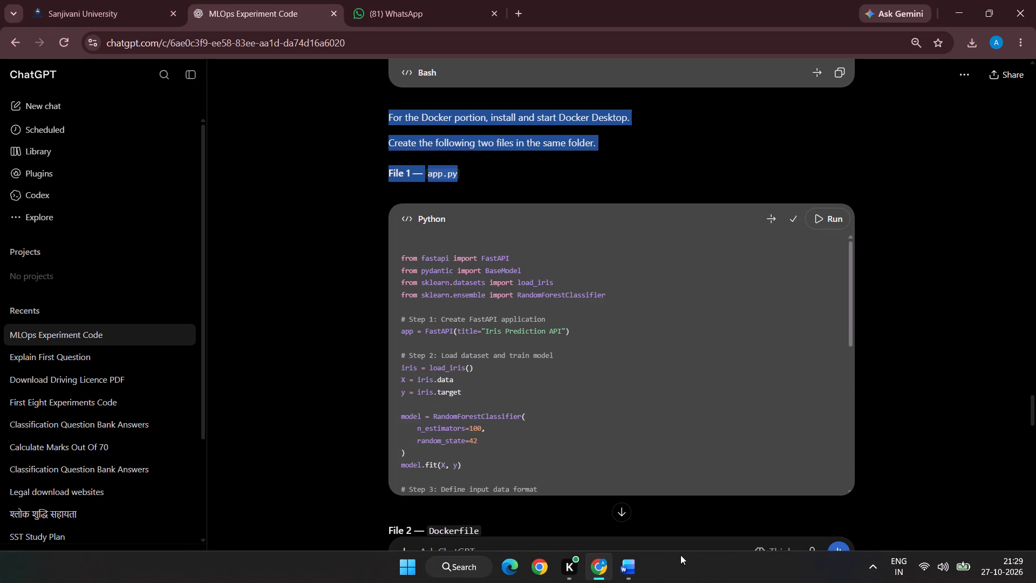
pyautogui.click(629, 572)
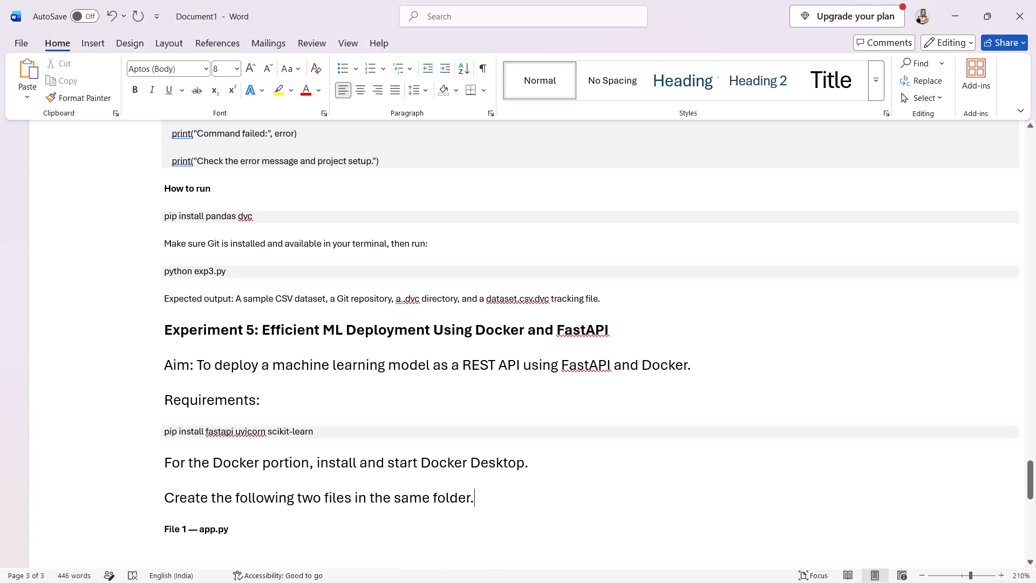
# Set the "File 1 — app.py" line to font size 8.
pyautogui.moveTo(238, 533); pyautogui.dragTo(143, 526)
pyautogui.click(234, 480)
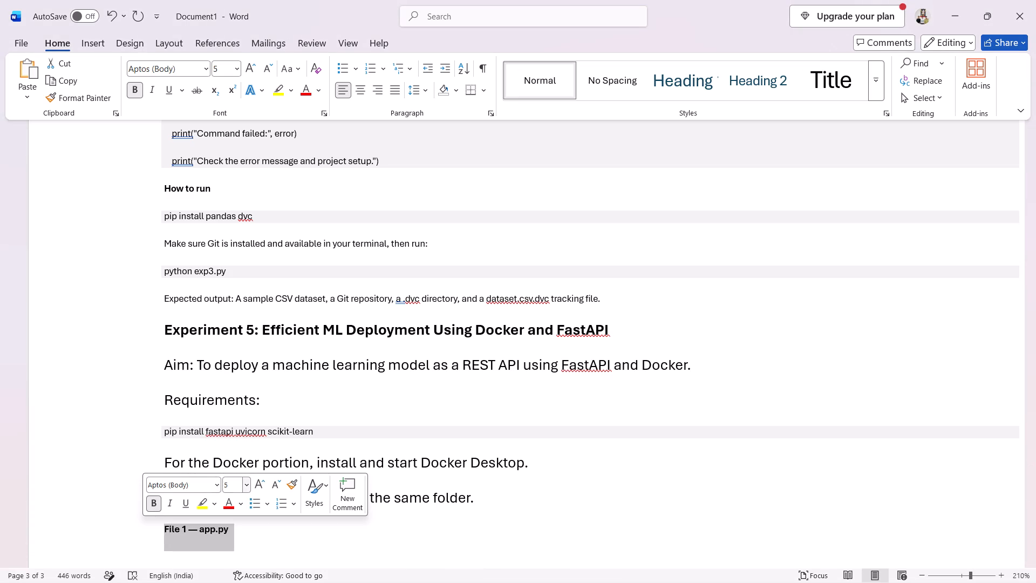
pyautogui.press('8')
pyautogui.press('Return')
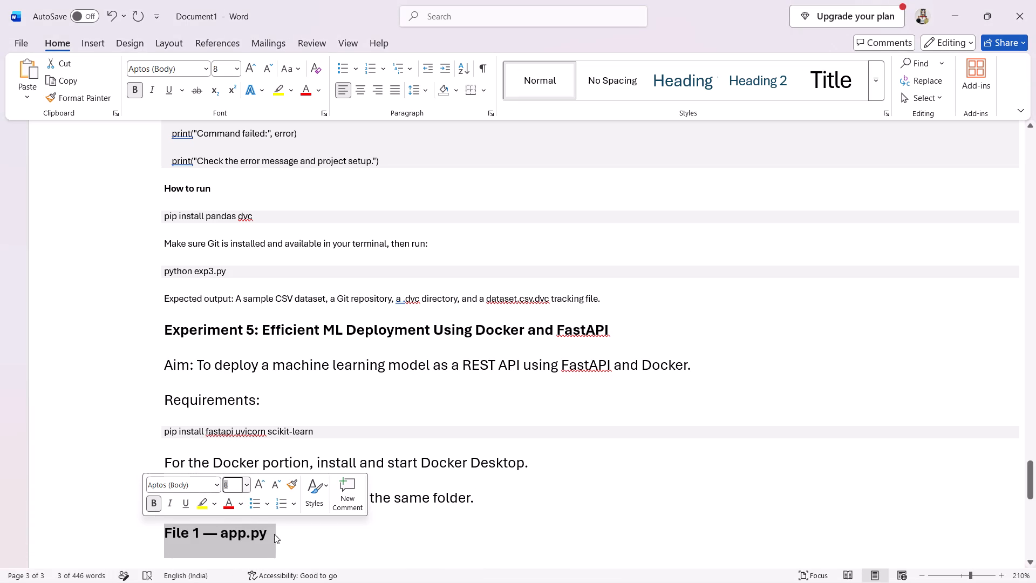
# Add a colon after "File 1 — app.py" and paste the copied code on a new line below it.
pyautogui.click(286, 539)
pyautogui.hotkey('shift', ':')
pyautogui.press('Return')
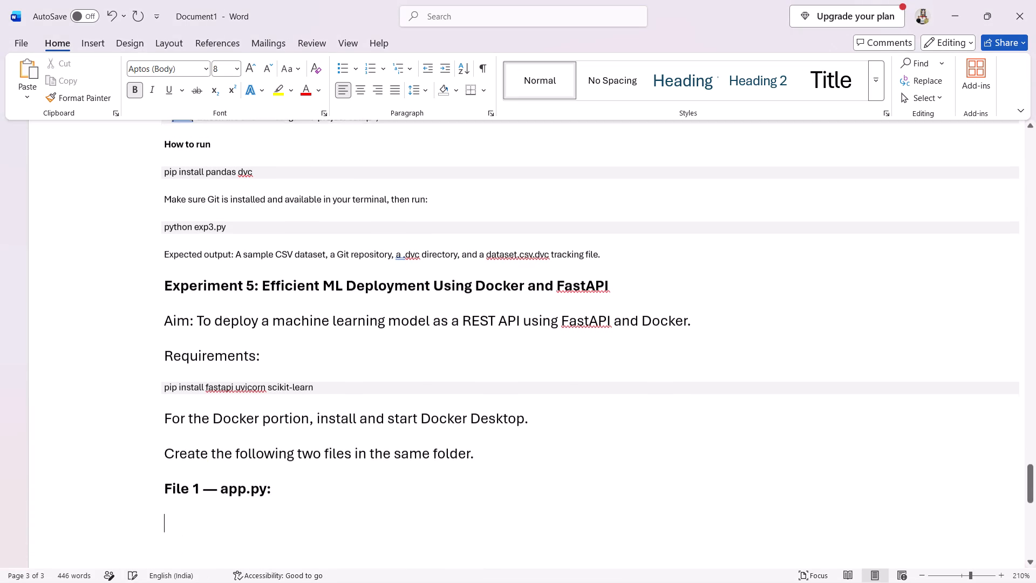
pyautogui.hotkey('ctrl', 'v')
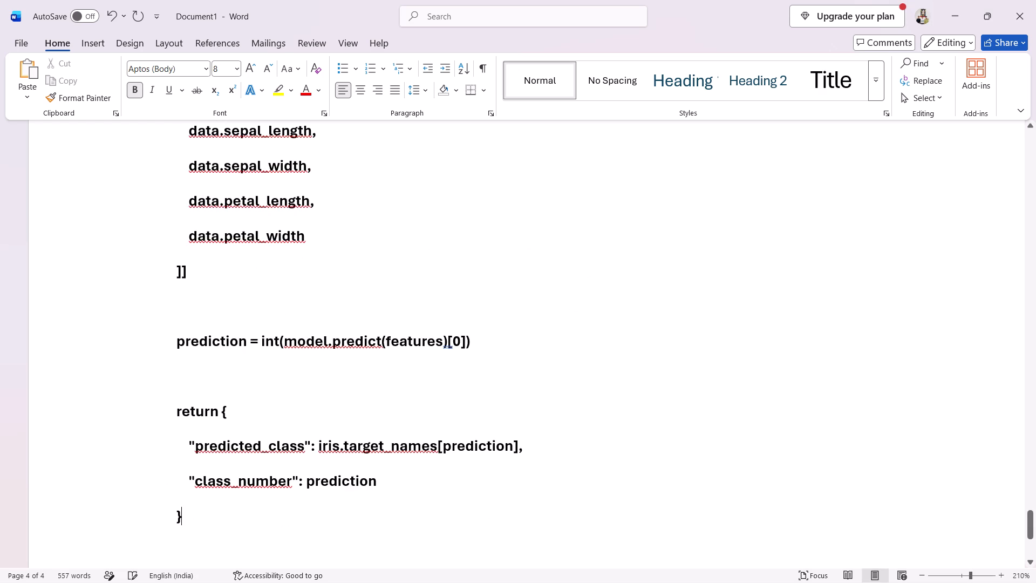
# Shade all the pasted app.py code paragraphs with the lightest gray theme fill.
pyautogui.moveTo(229, 511); pyautogui.dragTo(152, 58)
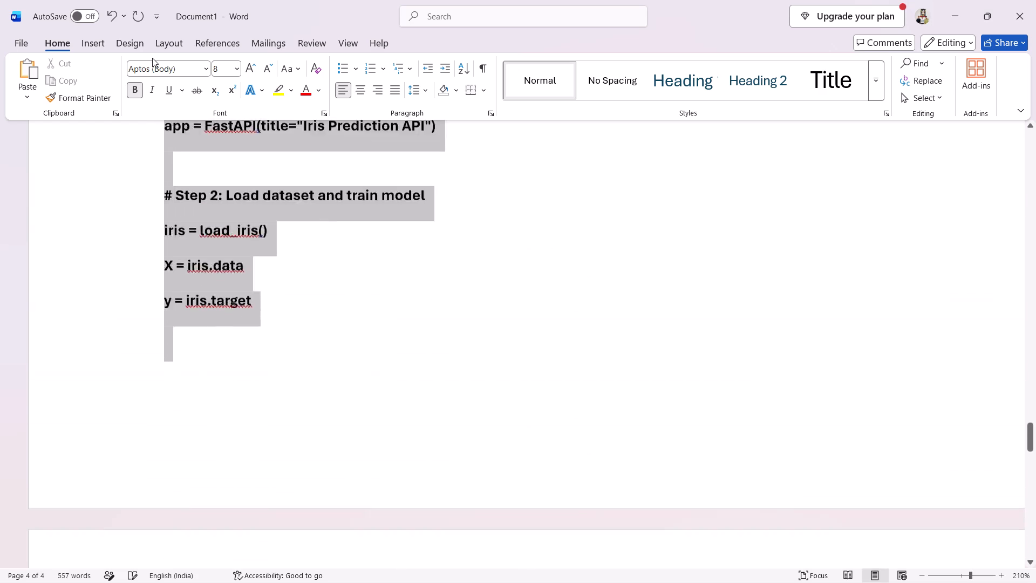
pyautogui.moveTo(152, 58); pyautogui.dragTo(166, 566)
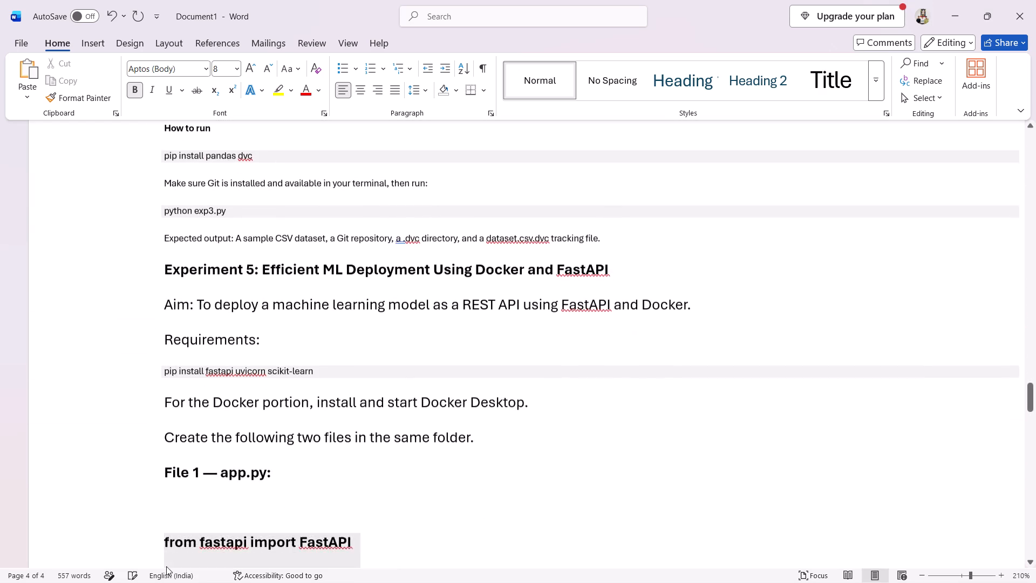
pyautogui.moveTo(166, 566); pyautogui.dragTo(147, 466)
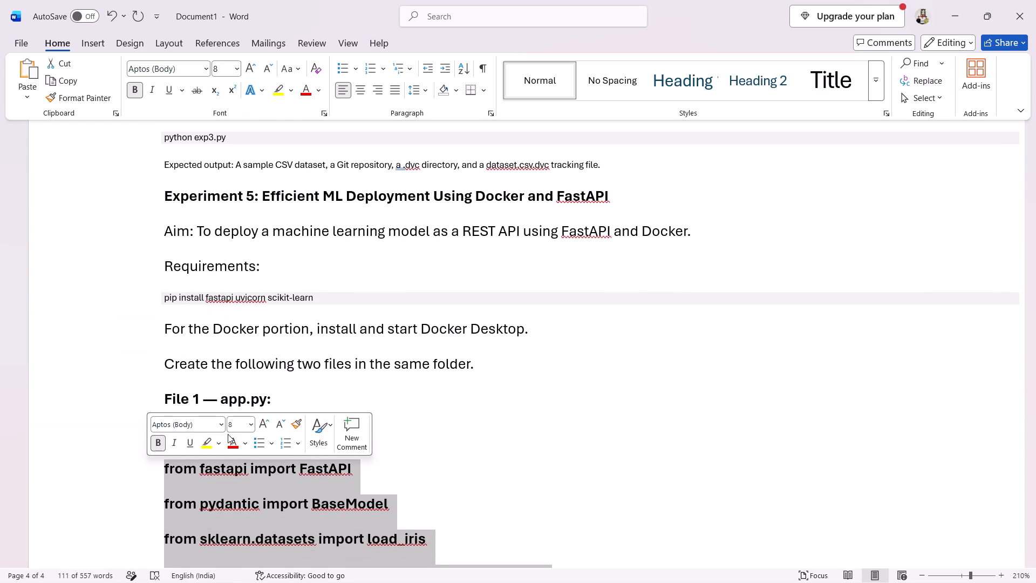
pyautogui.click(486, 91)
pyautogui.click(490, 398)
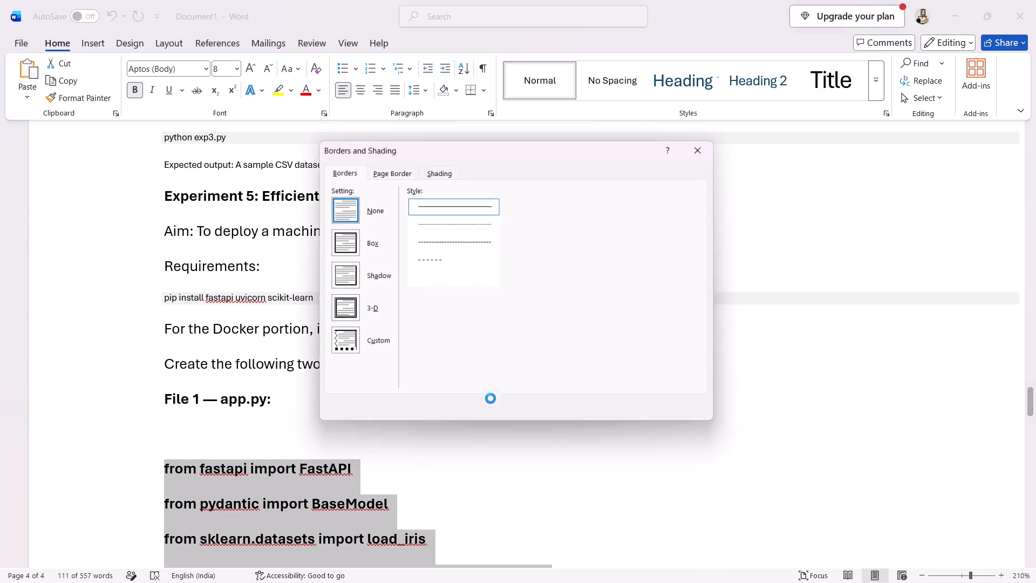
pyautogui.click(444, 171)
pyautogui.moveTo(383, 207); pyautogui.dragTo(339, 256)
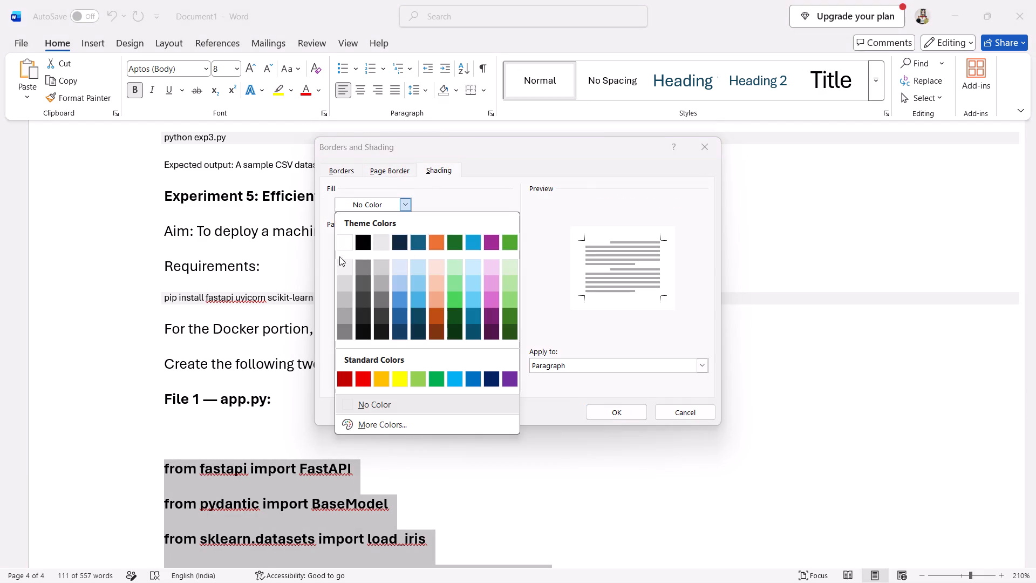
pyautogui.moveTo(339, 256); pyautogui.dragTo(339, 260)
pyautogui.click(339, 260)
pyautogui.click(623, 411)
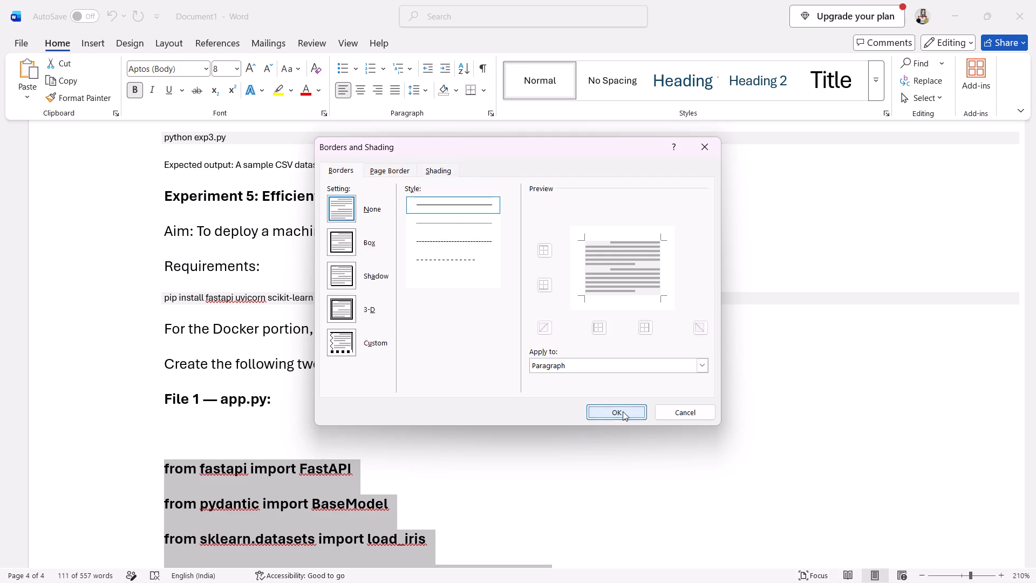
# Delete the blank line between the "File 1 — app.py:" line and the shaded code.
pyautogui.click(156, 463)
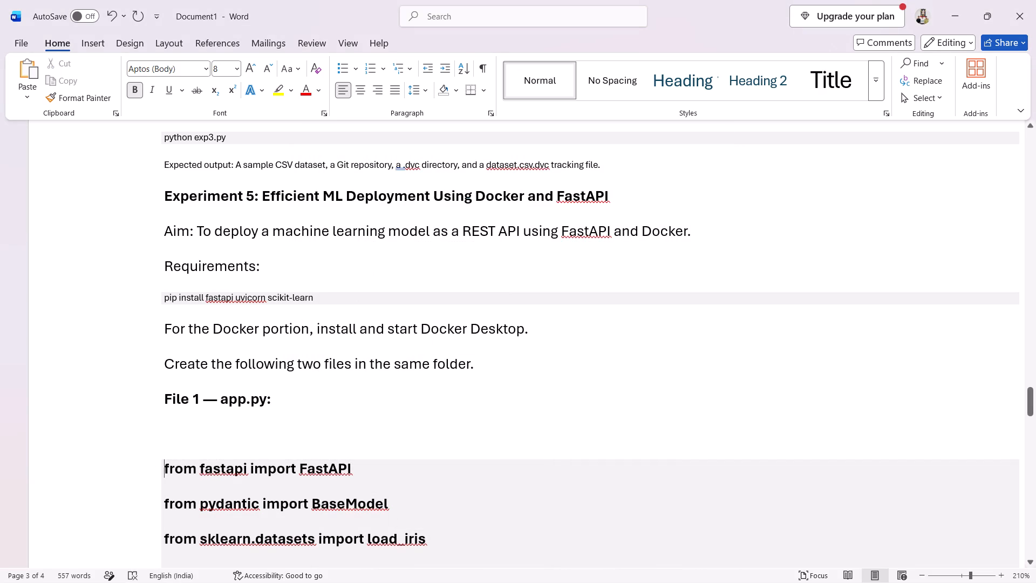
pyautogui.click(171, 448)
pyautogui.press('BackSpace')
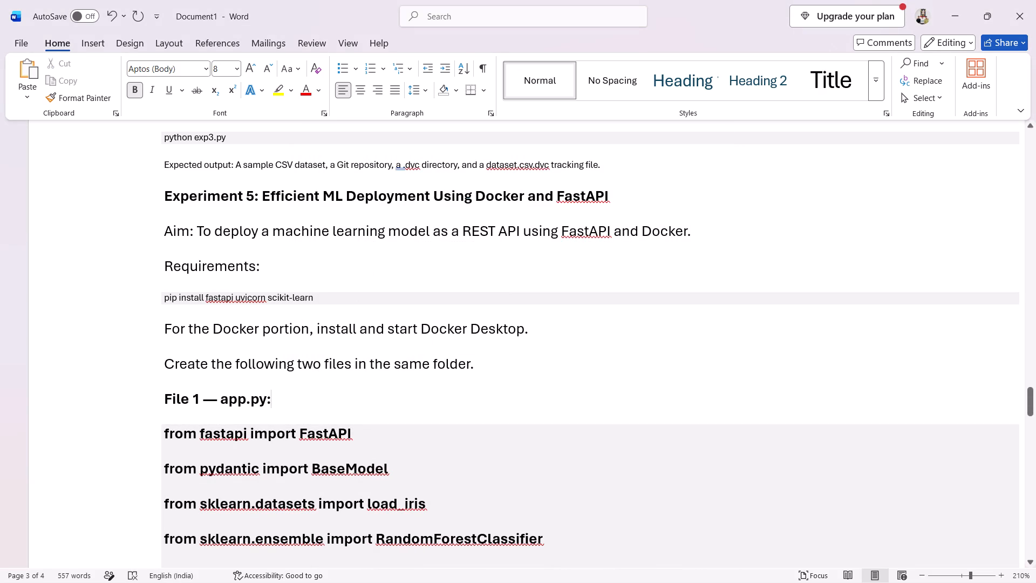
# Set the whole app.py code block to font size 5 and remove its bold formatting.
pyautogui.moveTo(165, 435); pyautogui.dragTo(337, 582)
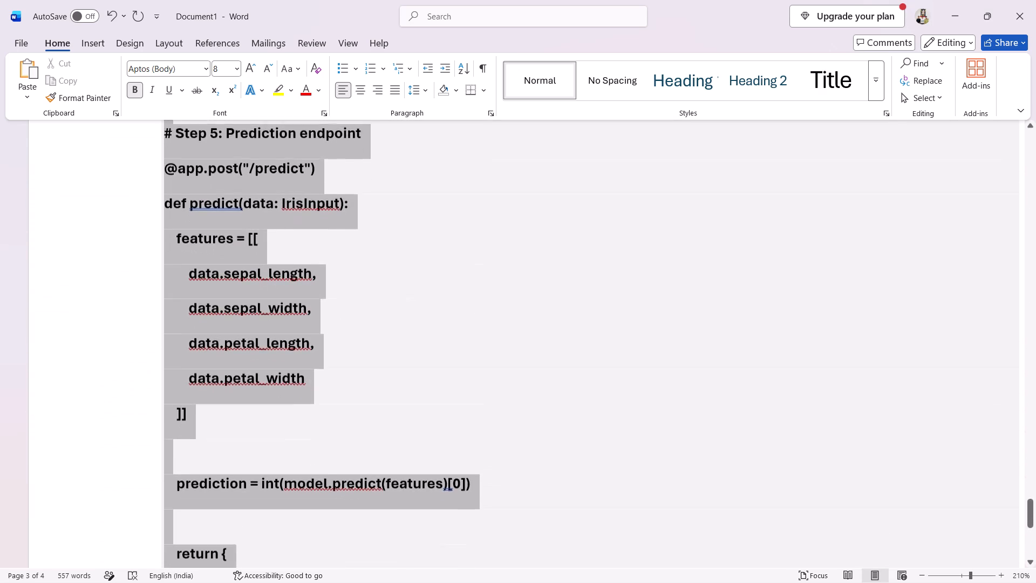
pyautogui.moveTo(337, 582); pyautogui.dragTo(407, 389)
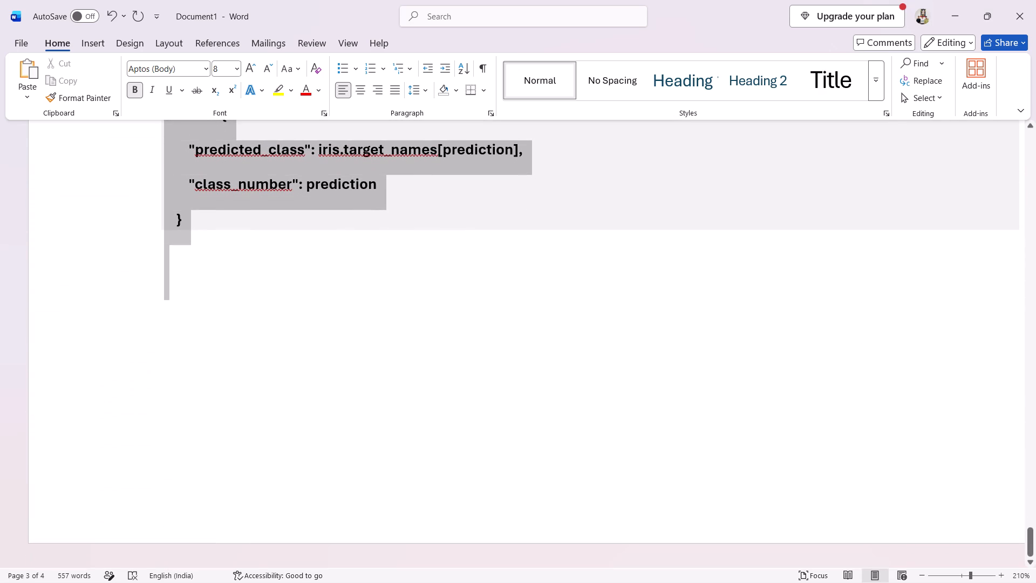
pyautogui.moveTo(407, 389); pyautogui.dragTo(407, 388)
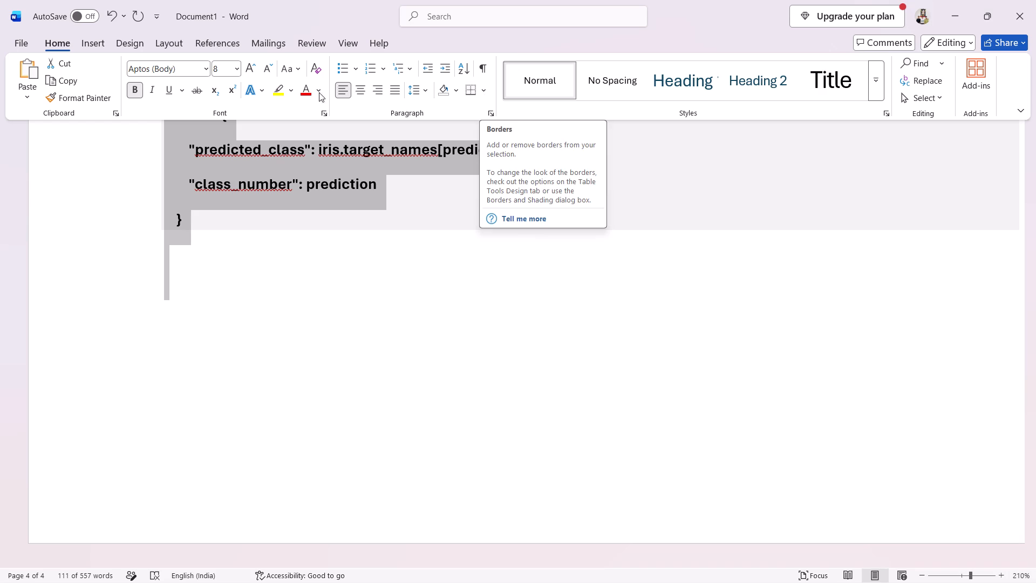
pyautogui.click(227, 70)
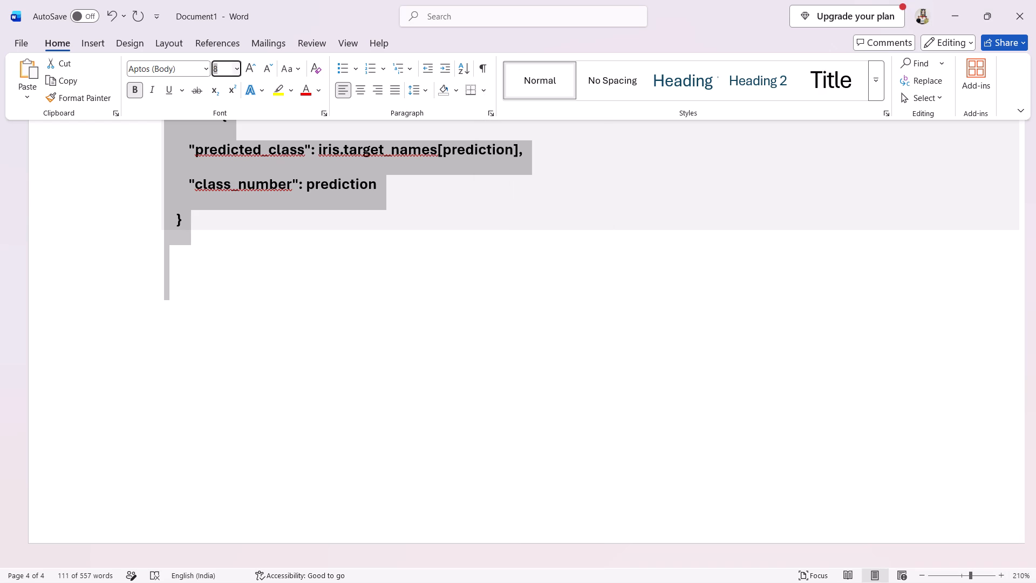
pyautogui.press('5')
pyautogui.press('Return')
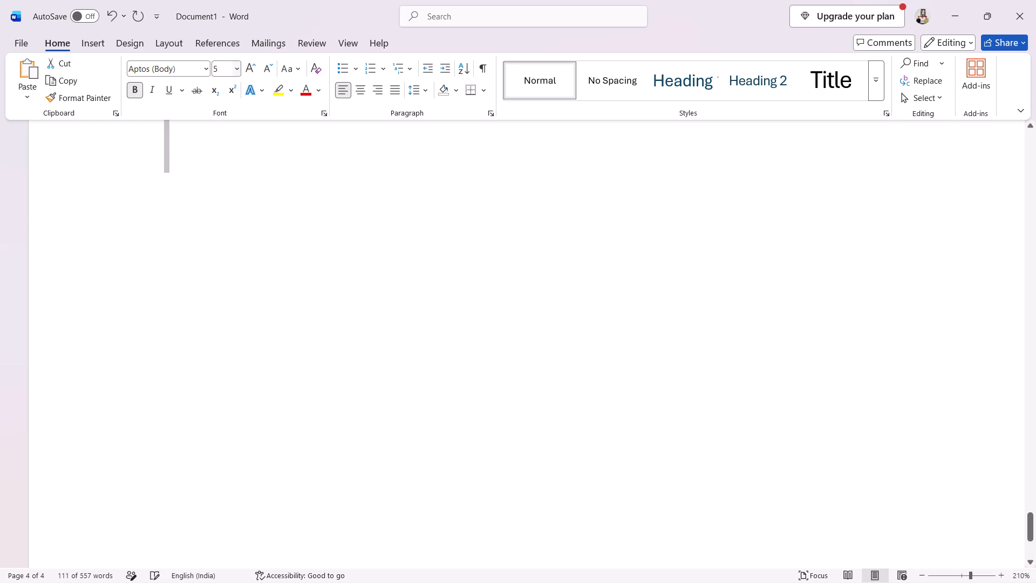
pyautogui.click(137, 91)
pyautogui.click(261, 296)
pyautogui.scroll(4, 261, 296)
pyautogui.hscroll(1, 261, 296)
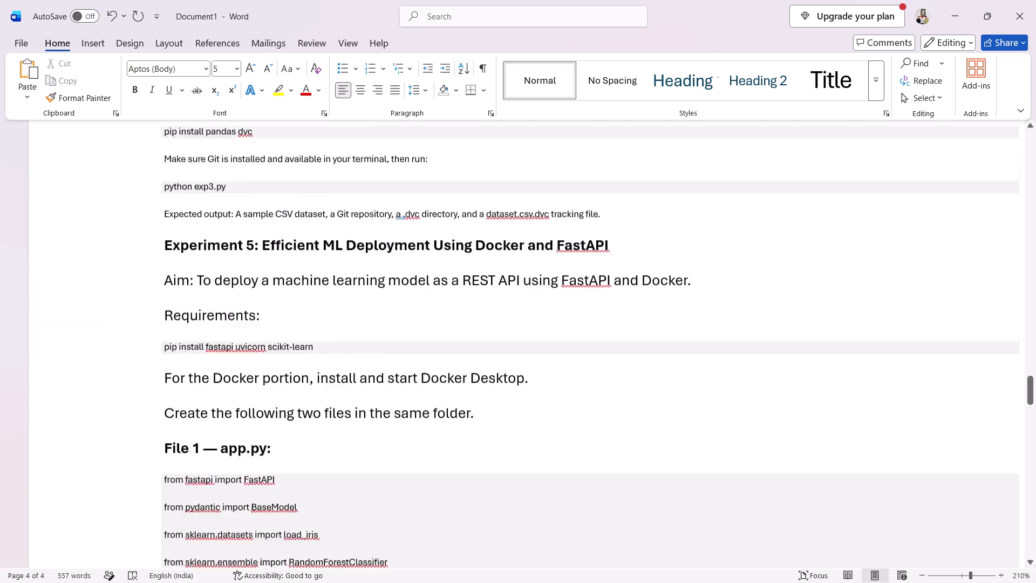
pyautogui.hscroll(2, 261, 296)
pyautogui.scroll(-2, 261, 296)
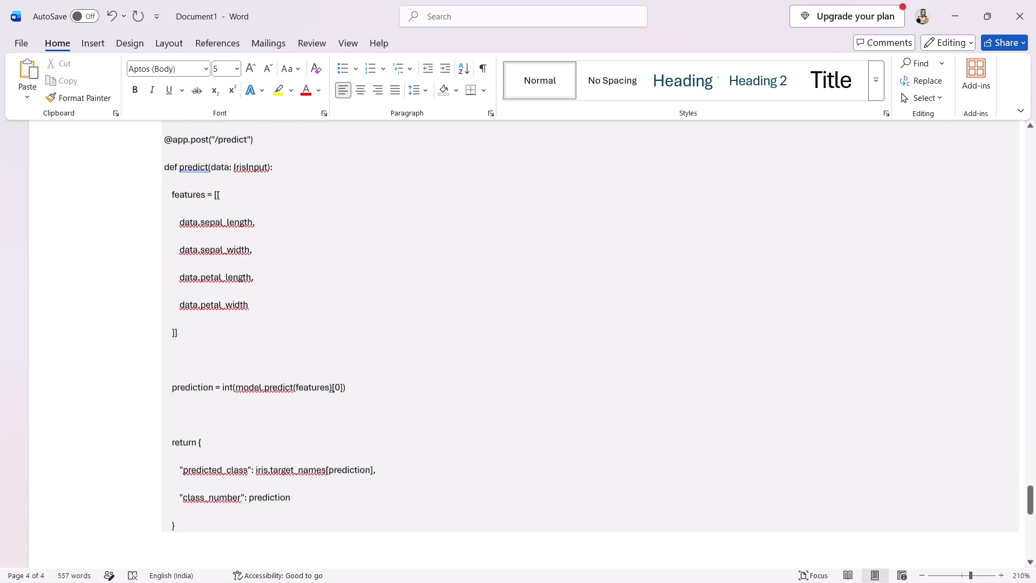
pyautogui.scroll(-2, 261, 296)
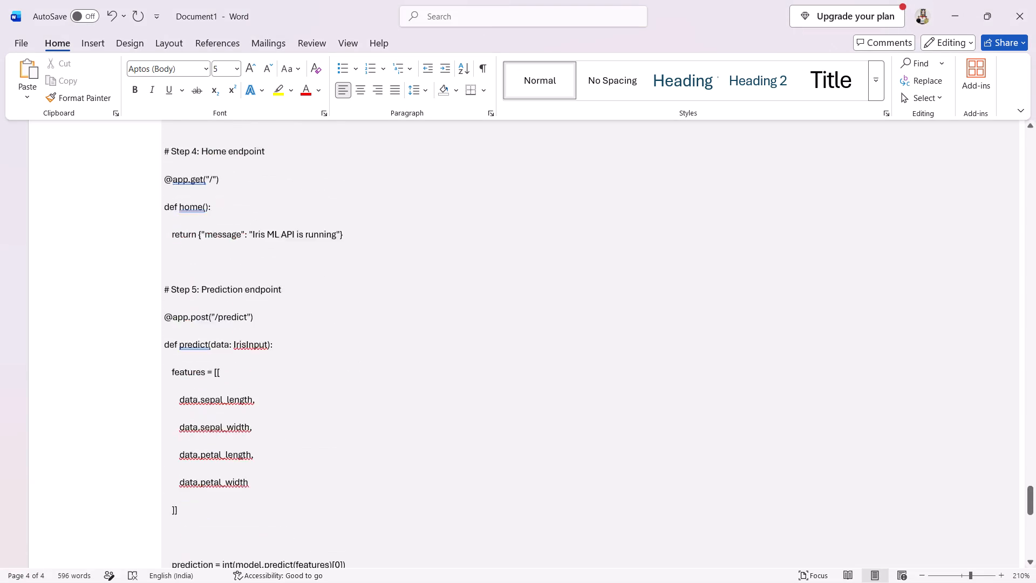
pyautogui.scroll(-1, 260, 430)
pyautogui.hscroll(2, 260, 430)
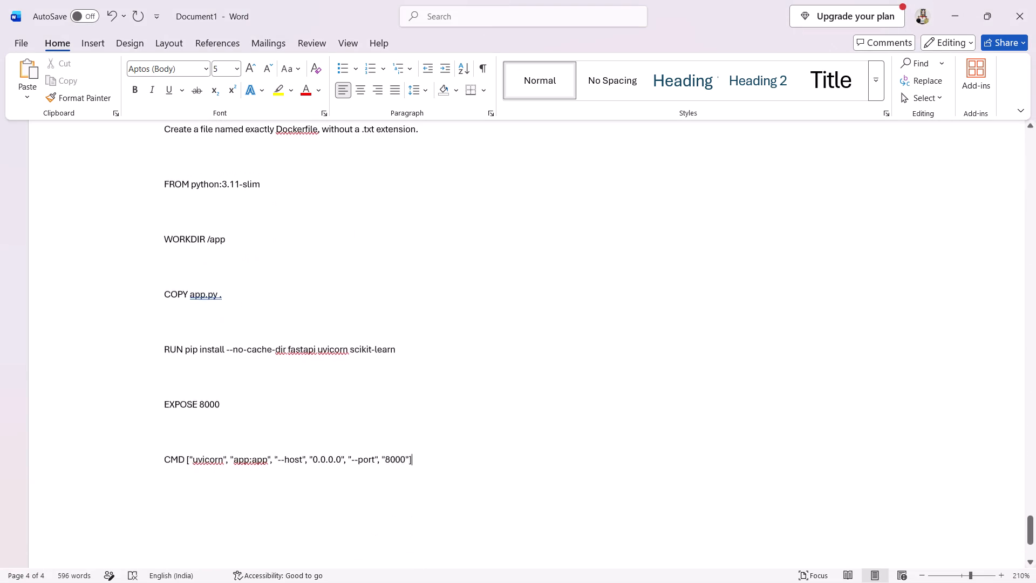
pyautogui.hscroll(1, 260, 430)
pyautogui.click(598, 561)
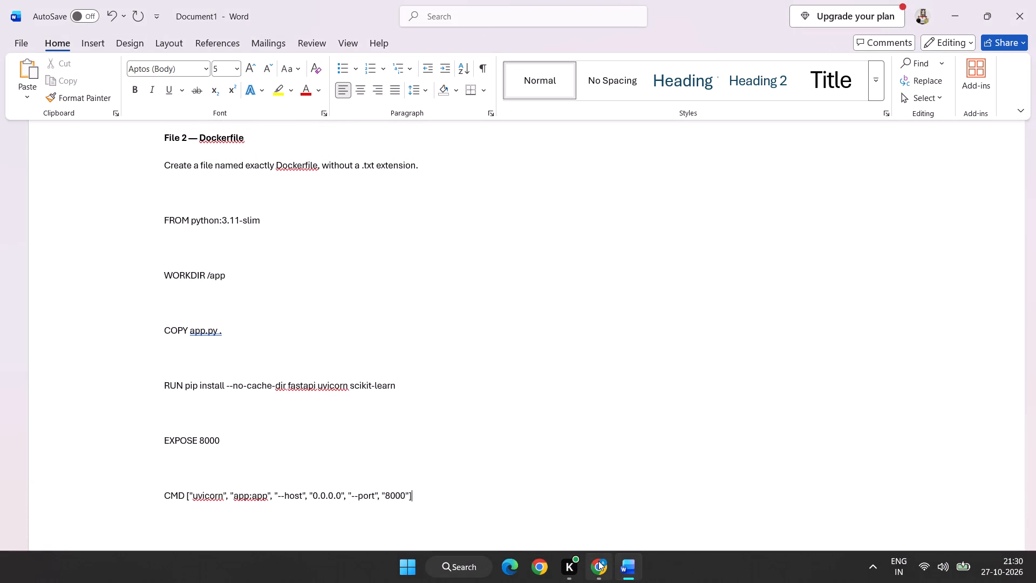
pyautogui.scroll(-4, 664, 439)
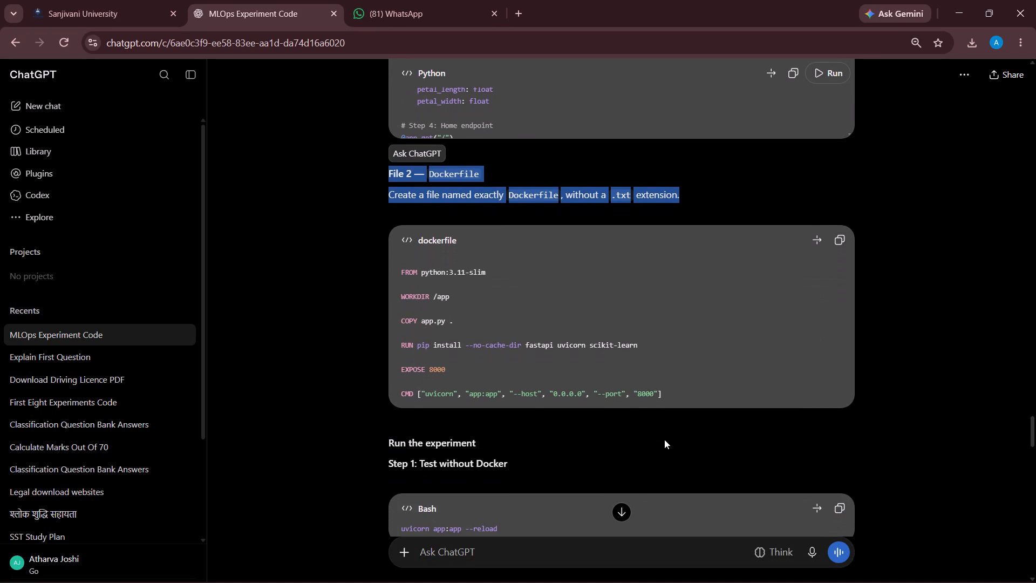
pyautogui.scroll(-1, 664, 439)
pyautogui.click(630, 570)
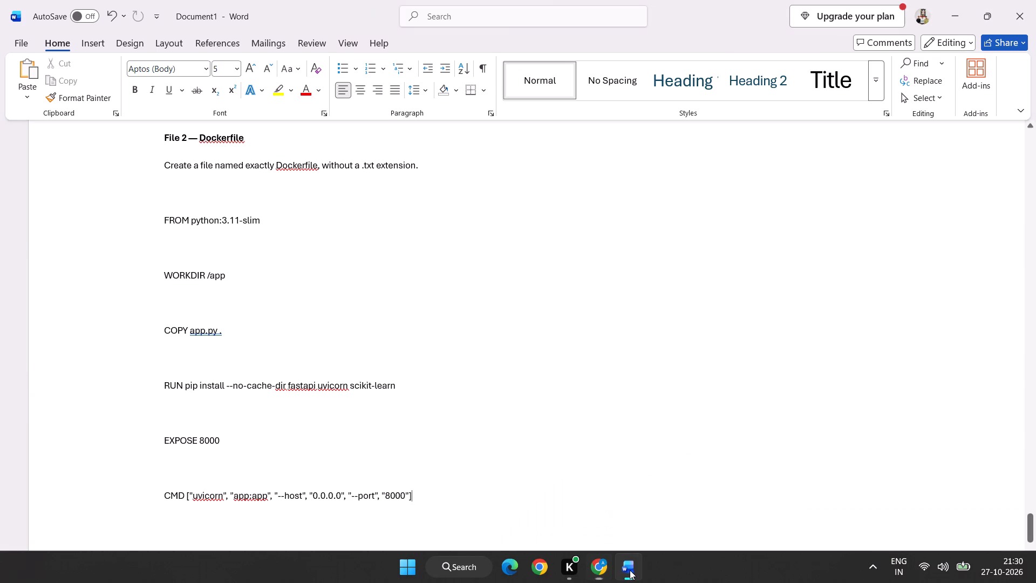
# Apply light grey paragraph shading to the whole Dockerfile code block, from "FROM python:3.11-slim" to the CMD line.
pyautogui.moveTo(455, 499); pyautogui.dragTo(184, 234)
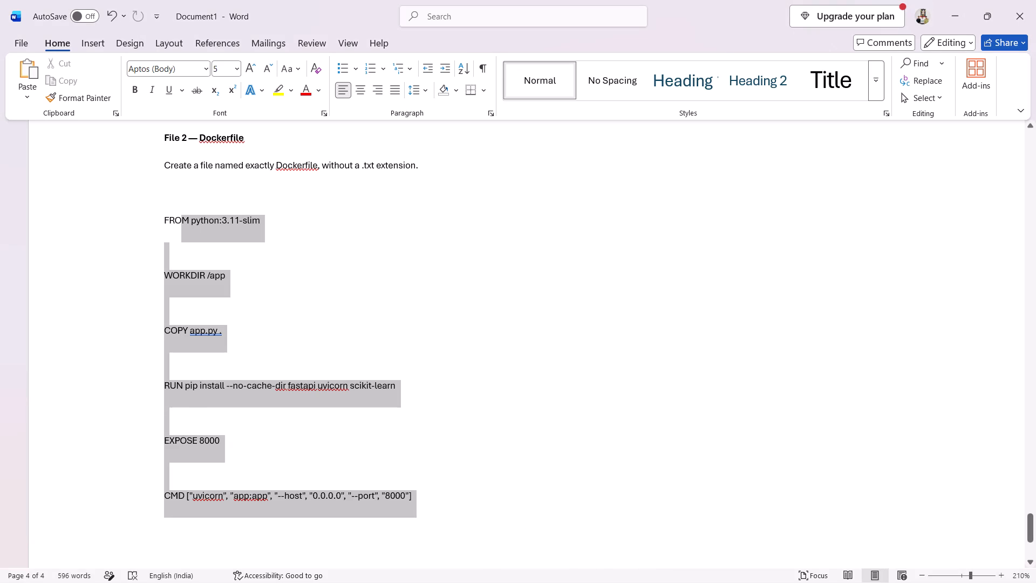
pyautogui.moveTo(184, 234); pyautogui.dragTo(159, 221)
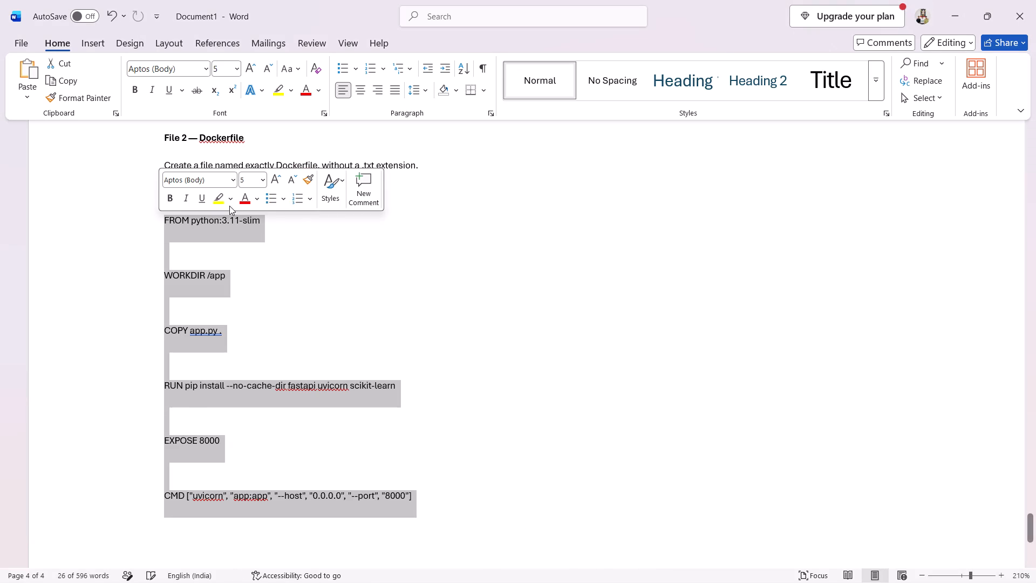
pyautogui.click(481, 92)
pyautogui.click(527, 392)
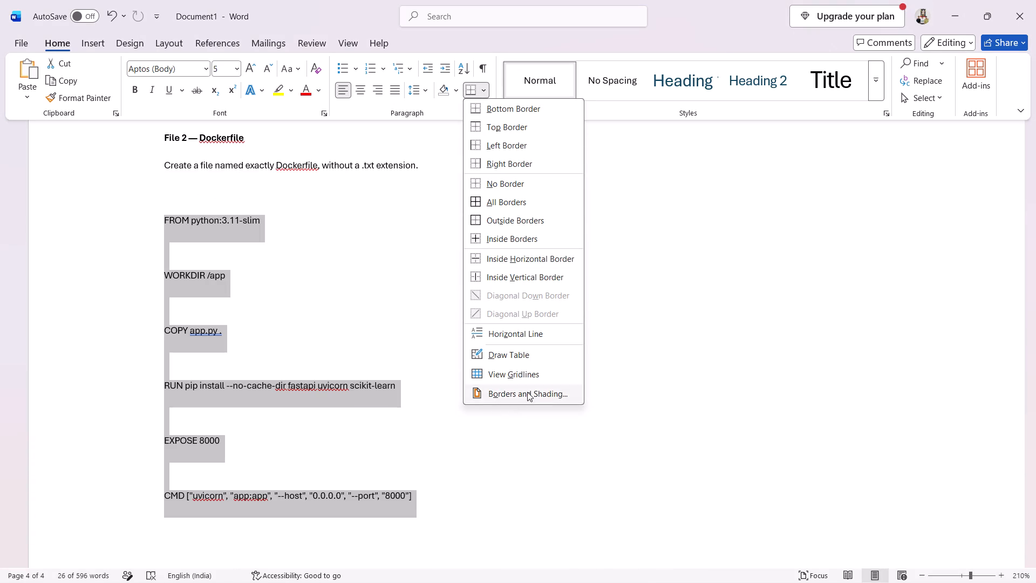
pyautogui.click(443, 169)
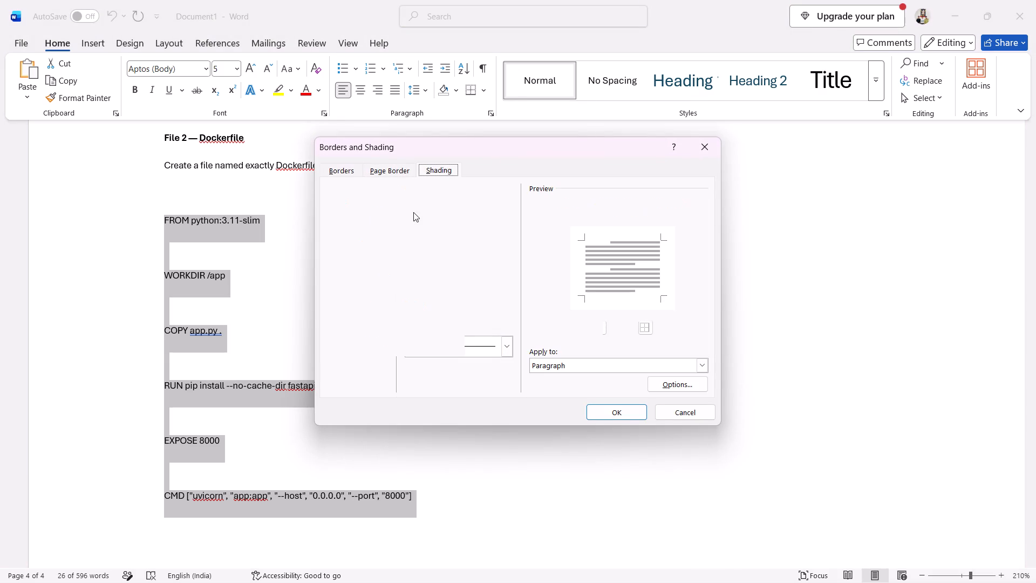
pyautogui.click(377, 206)
pyautogui.click(342, 266)
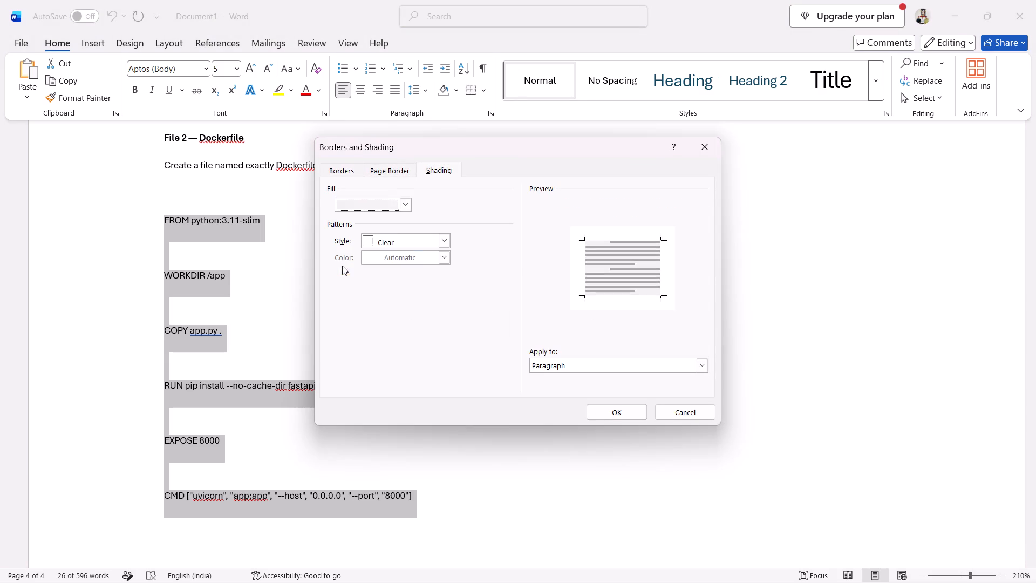
pyautogui.click(629, 419)
pyautogui.click(465, 481)
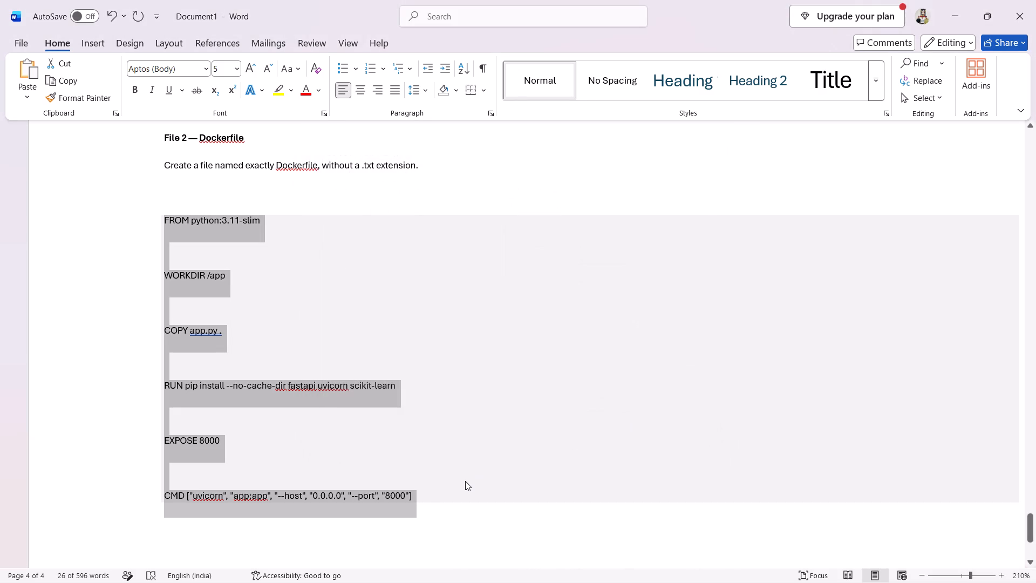
# Delete the blank line between the "Create a file named exactly Dockerfile" sentence and the shaded code.
pyautogui.click(165, 208)
pyautogui.press('BackSpace')
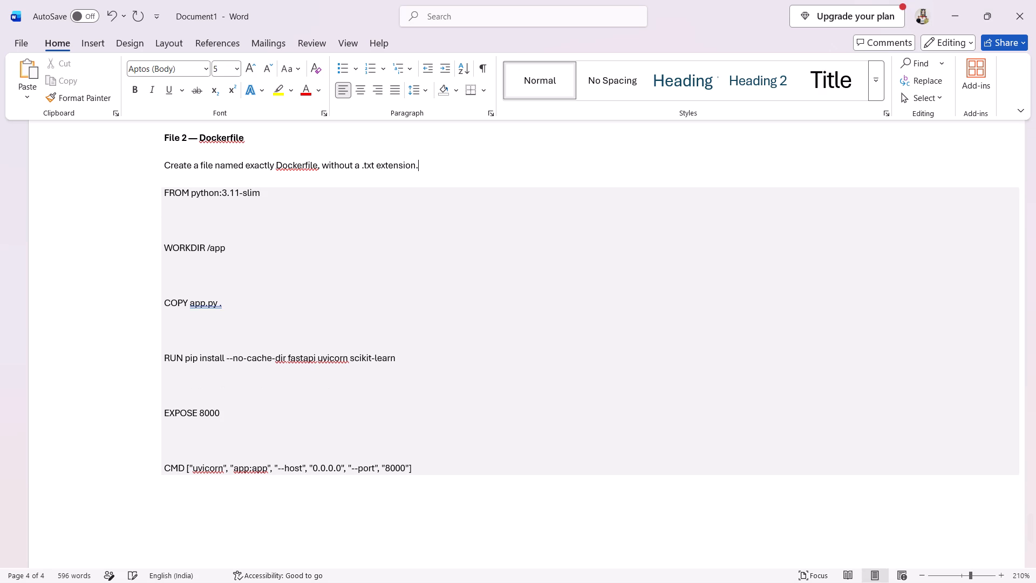
# Copy ChatGPT's text from "Run the experiment" through the "Expected output" line into the Word document below the Dockerfile code.
pyautogui.click(182, 479)
pyautogui.click(178, 495)
pyautogui.doubleClick(178, 495)
pyautogui.click(597, 565)
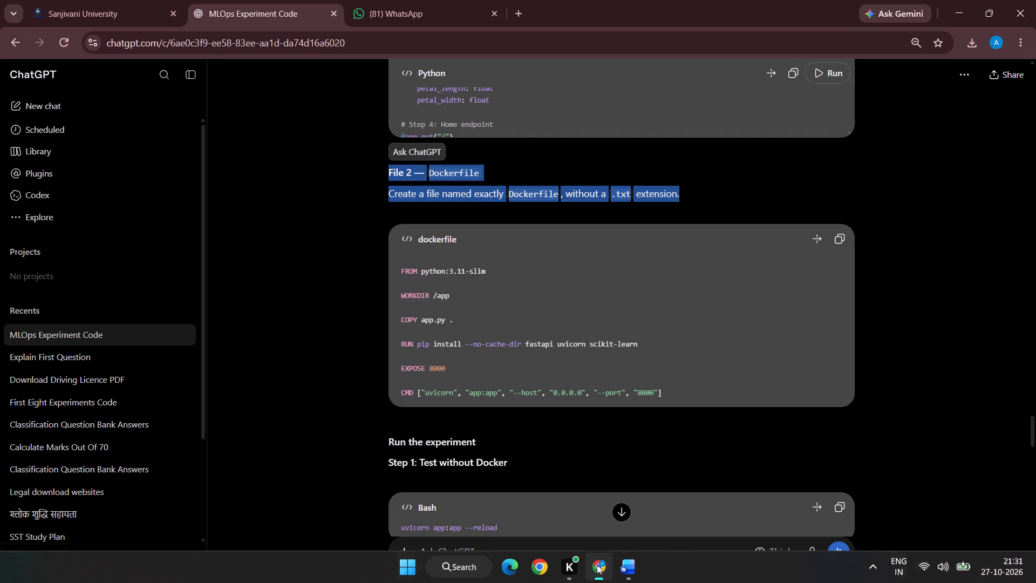
pyautogui.scroll(-1, 578, 434)
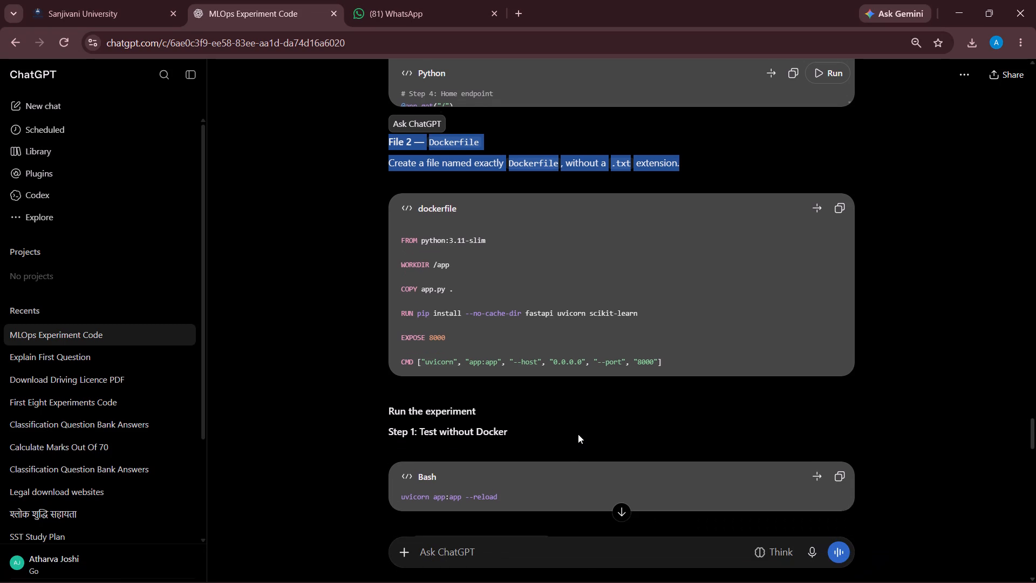
pyautogui.scroll(-2, 578, 434)
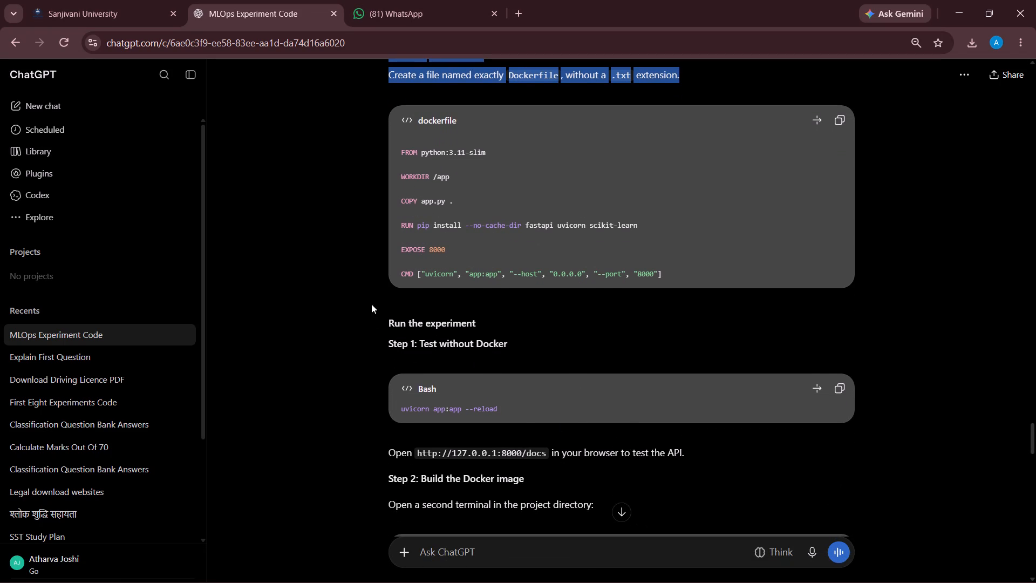
pyautogui.moveTo(383, 322); pyautogui.dragTo(532, 469)
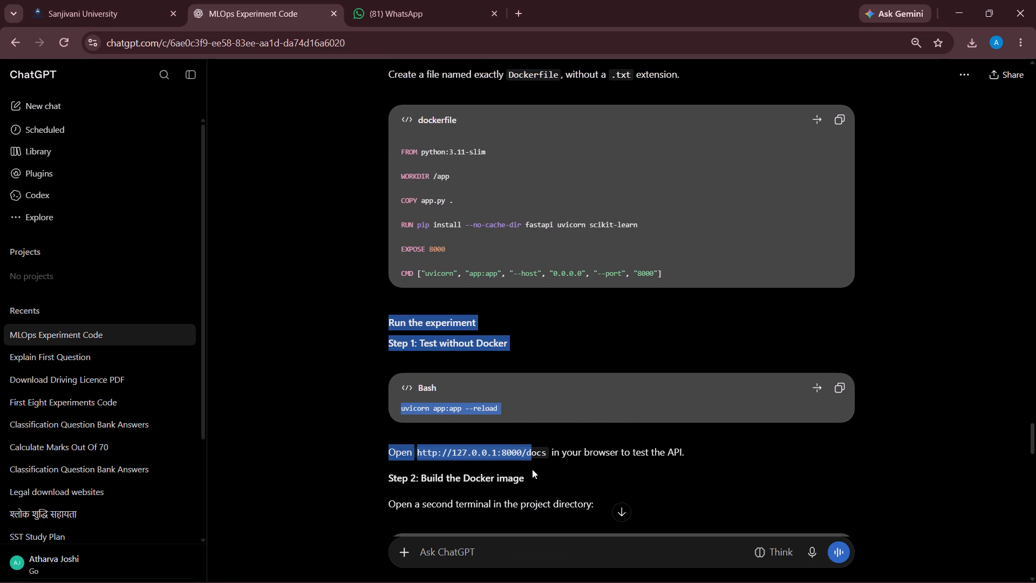
pyautogui.moveTo(532, 469); pyautogui.dragTo(535, 98)
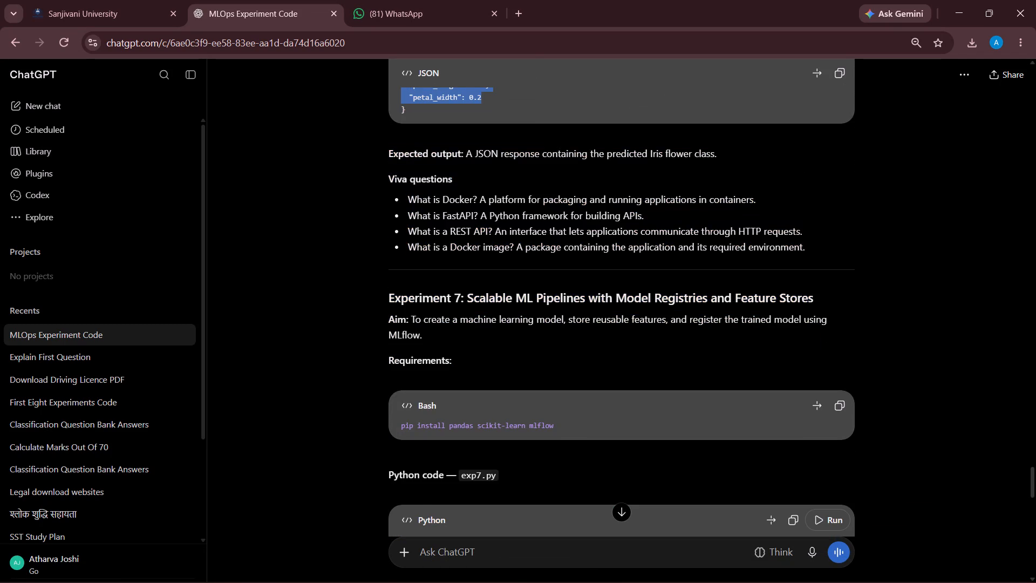
pyautogui.moveTo(535, 98); pyautogui.dragTo(518, 466)
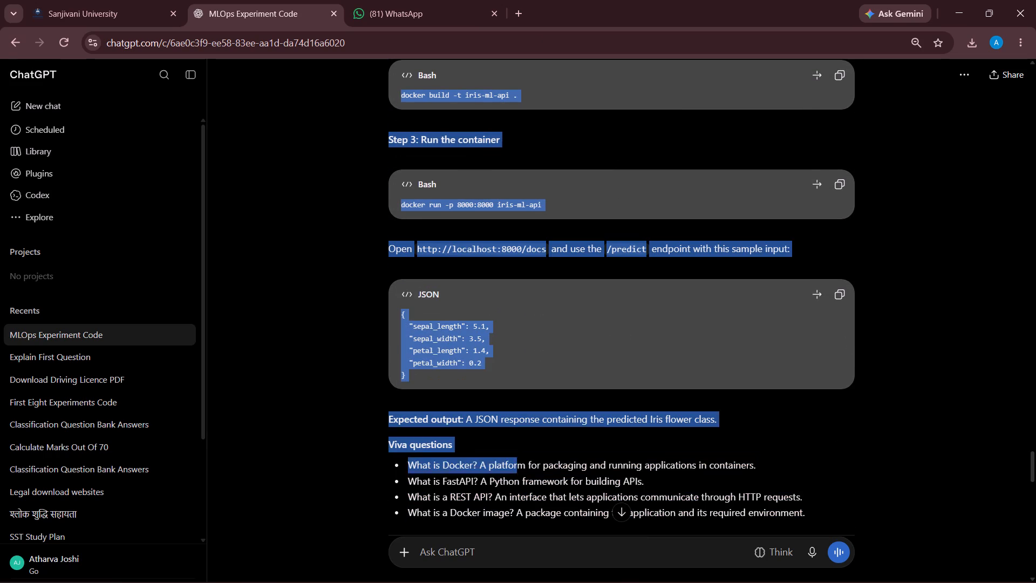
pyautogui.moveTo(518, 466); pyautogui.dragTo(557, 277)
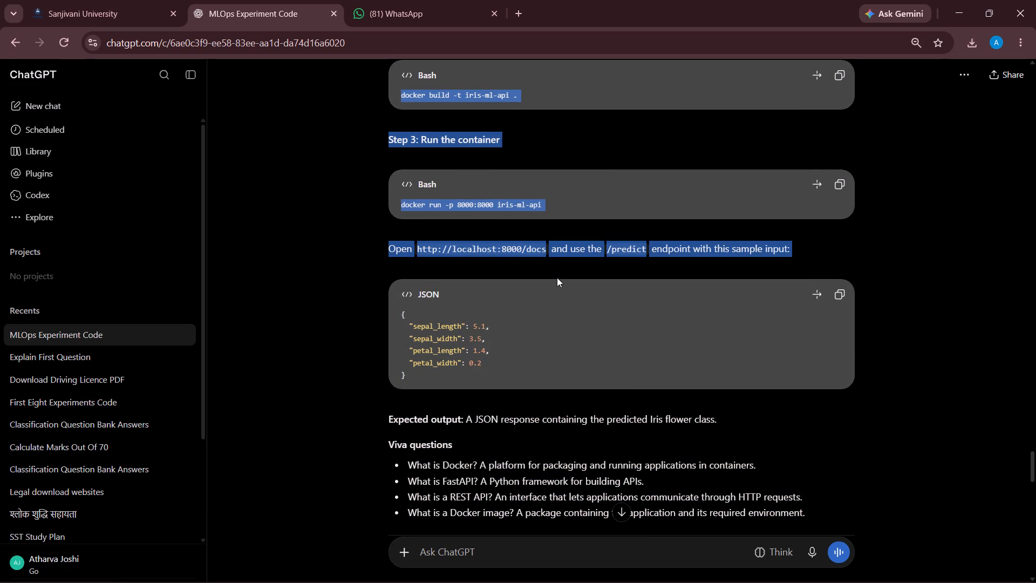
pyautogui.moveTo(557, 277); pyautogui.dragTo(513, 394)
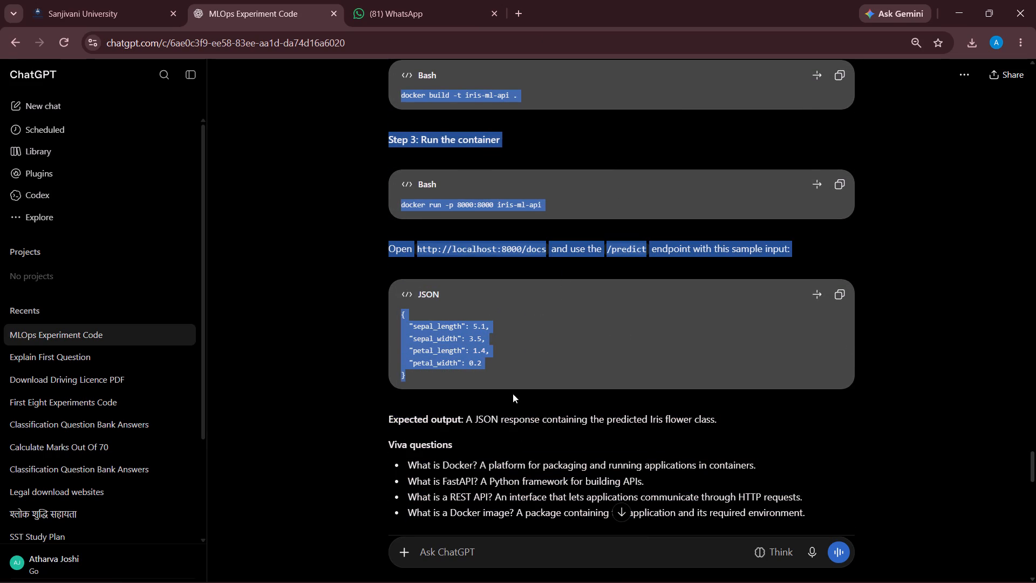
pyautogui.moveTo(513, 394); pyautogui.dragTo(721, 422)
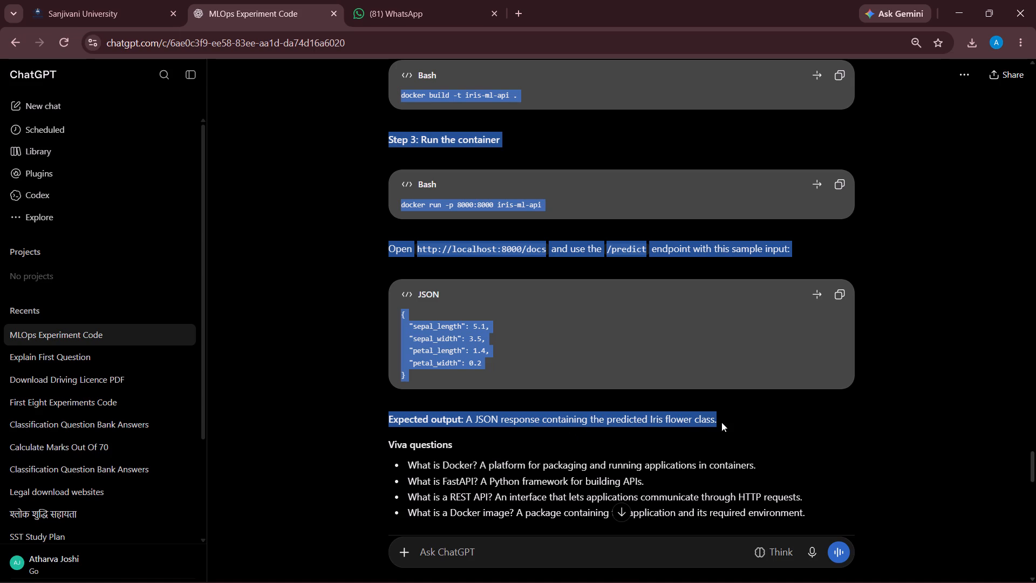
pyautogui.hotkey('ctrl', 'c')
pyautogui.click(629, 574)
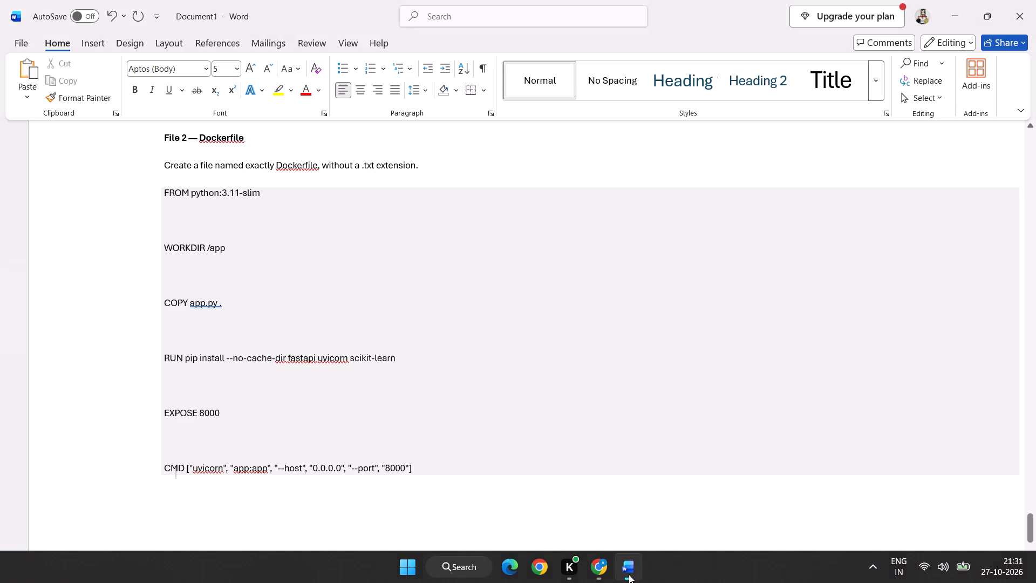
pyautogui.click(179, 502)
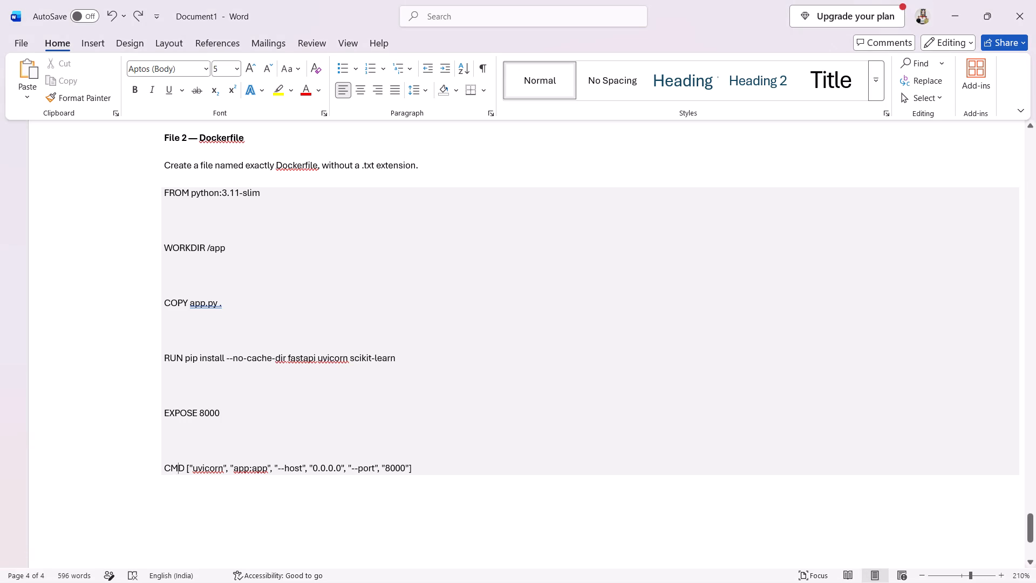
pyautogui.doubleClick(179, 502)
pyautogui.hotkey('ctrl', 'v')
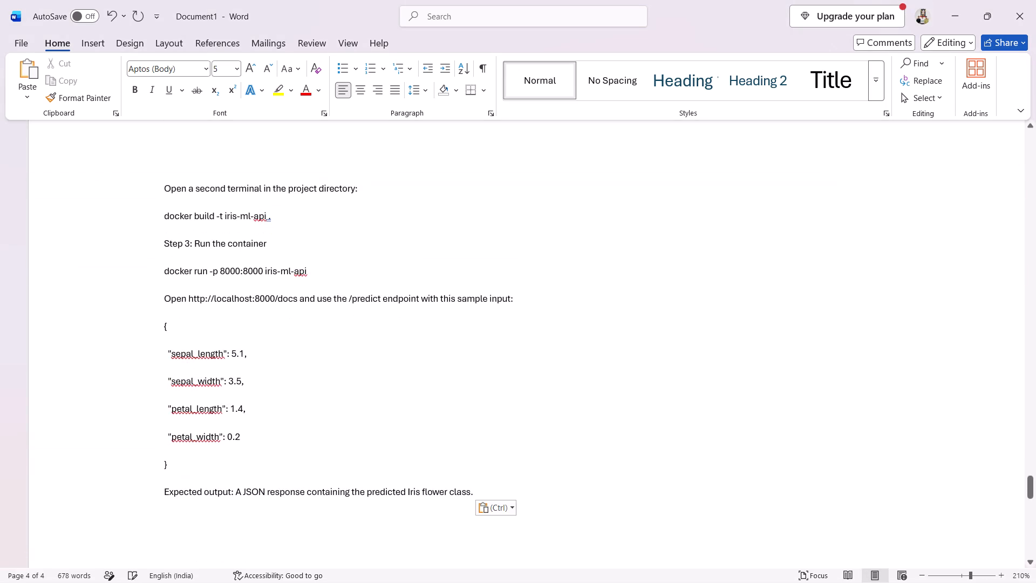
# Apply light grey paragraph shading to the "uvicorn app:app --reload" command under "Step 1: Test without Docker".
pyautogui.scroll(2, 179, 502)
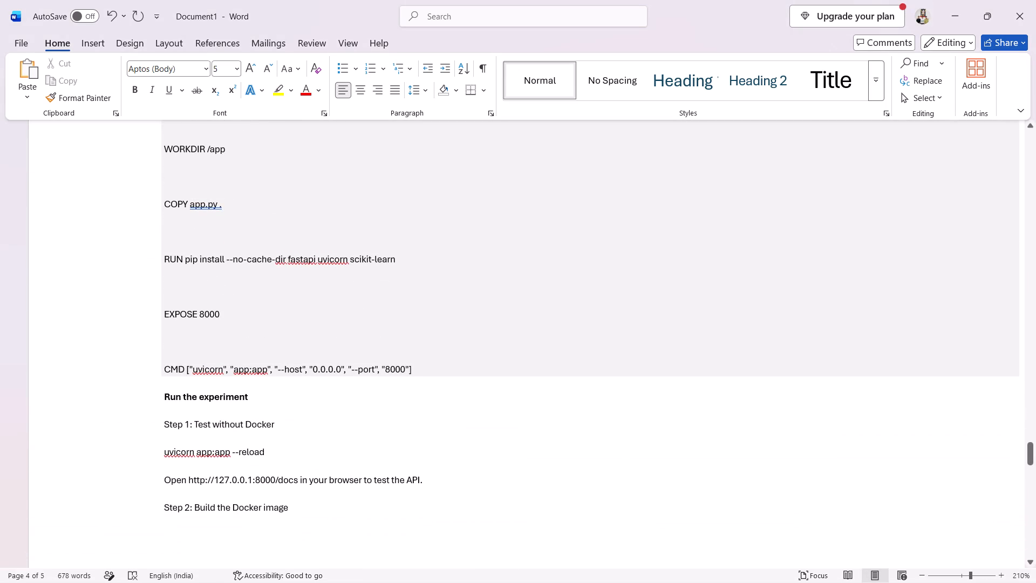
pyautogui.moveTo(166, 450); pyautogui.dragTo(293, 446)
pyautogui.moveTo(283, 450); pyautogui.dragTo(155, 442)
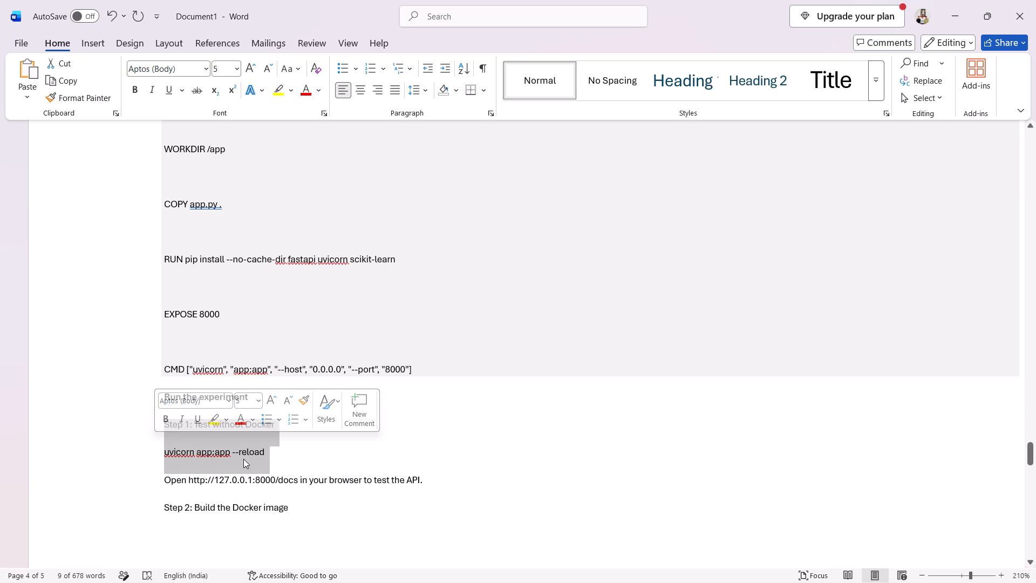
pyautogui.click(301, 456)
pyautogui.moveTo(301, 456); pyautogui.dragTo(143, 452)
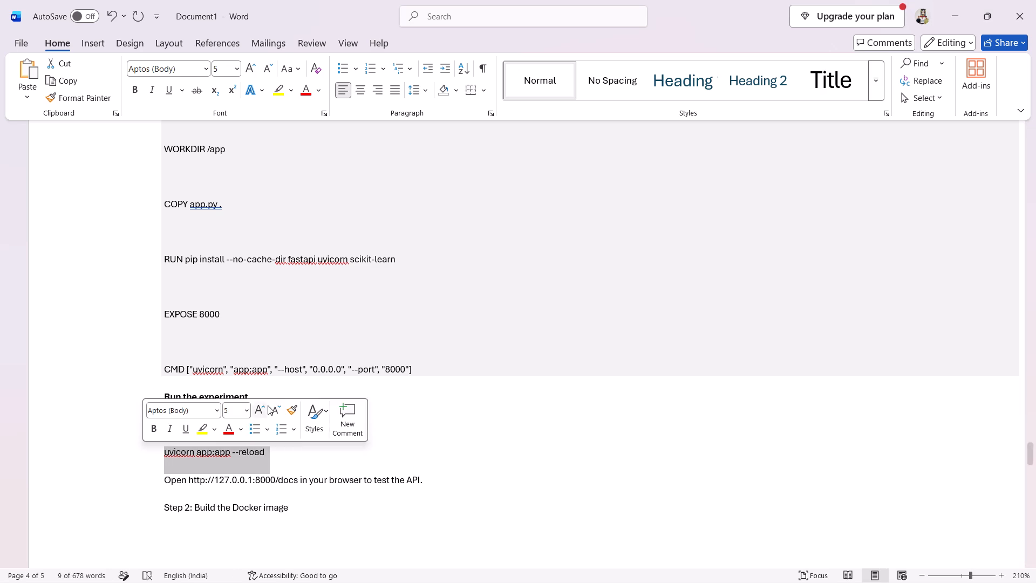
pyautogui.click(479, 91)
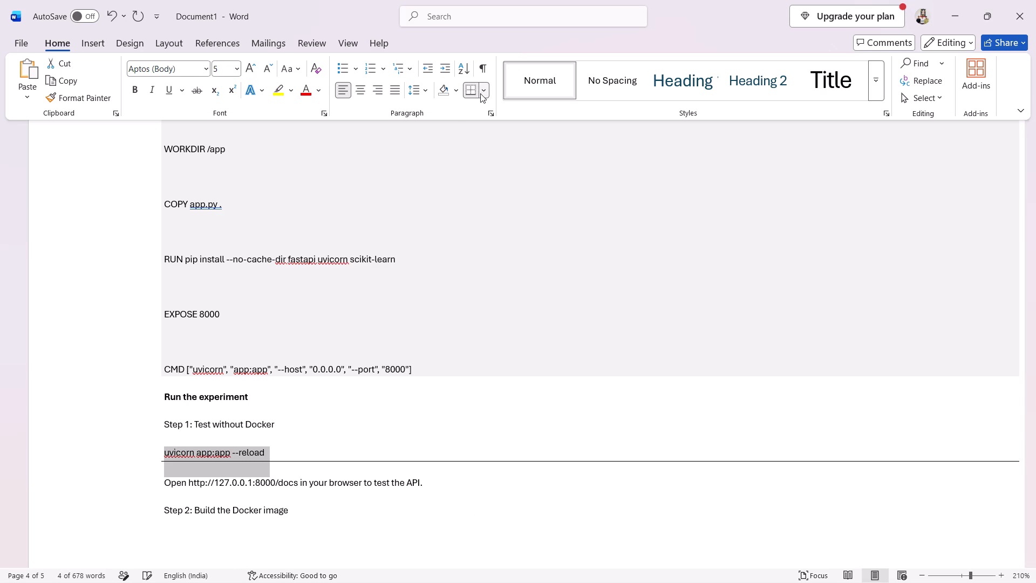
pyautogui.click(482, 94)
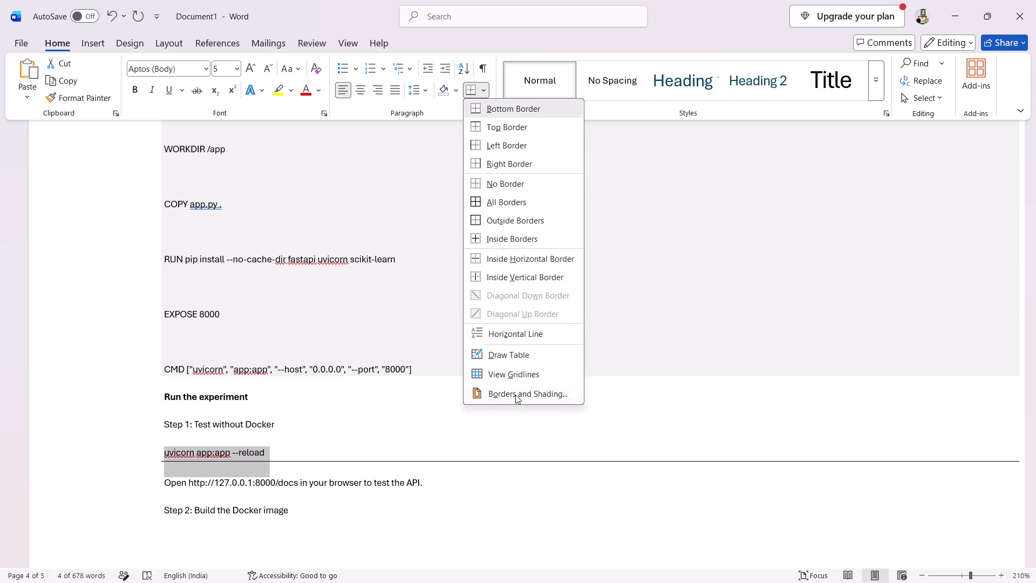
pyautogui.click(515, 395)
pyautogui.click(432, 166)
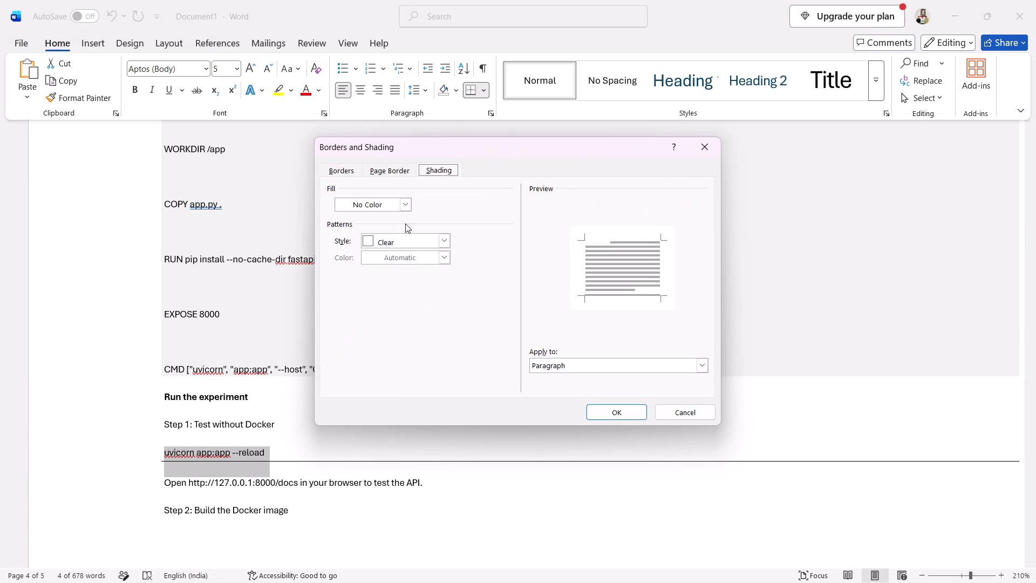
pyautogui.click(376, 210)
pyautogui.click(345, 259)
pyautogui.click(614, 415)
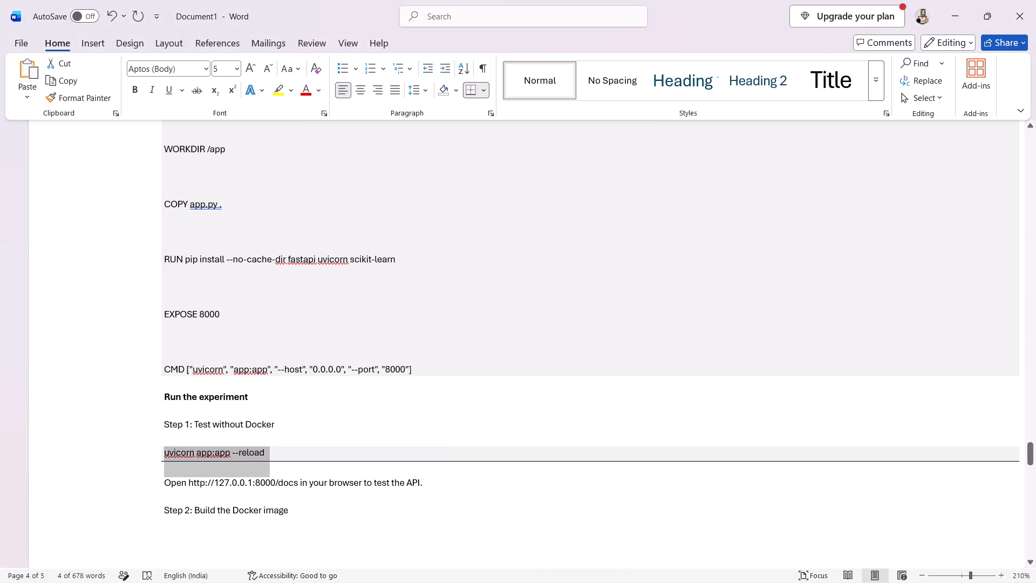
# Remove the bottom border beneath the "uvicorn app:app --reload" command.
pyautogui.click(471, 96)
pyautogui.click(499, 505)
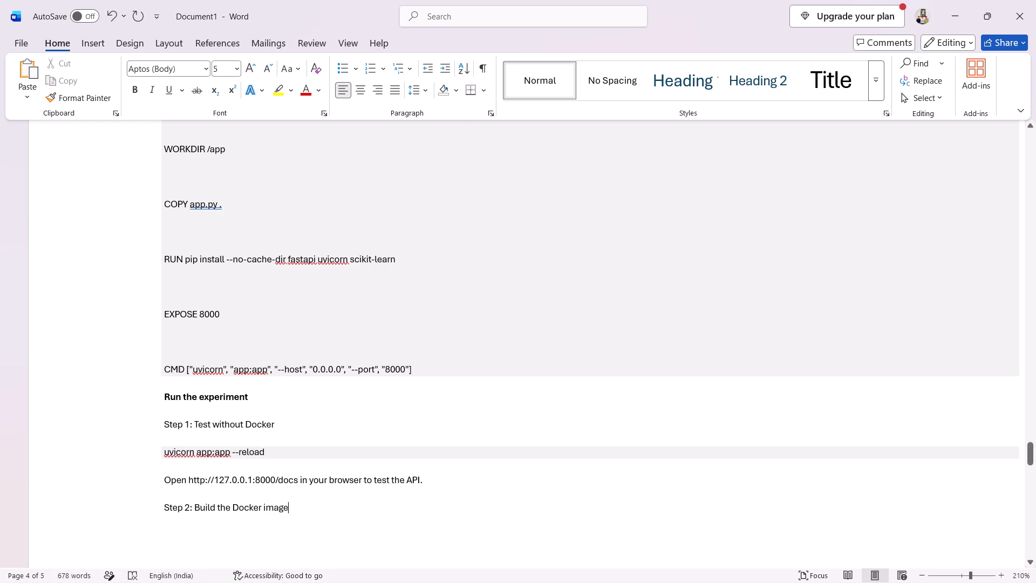
pyautogui.scroll(-1, 499, 505)
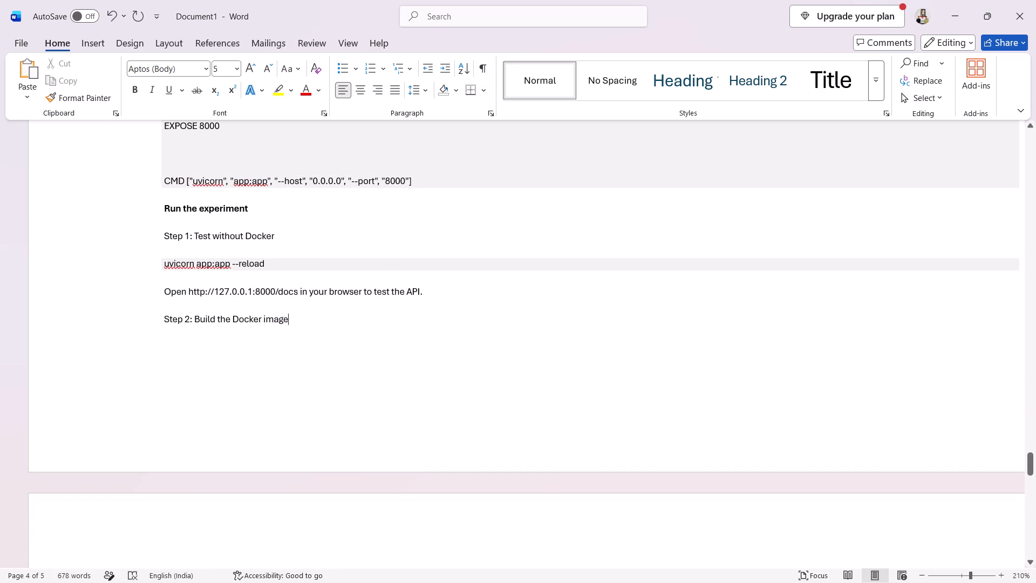
pyautogui.click(447, 288)
pyautogui.press('Return')
# Apply light grey paragraph shading to the "docker build -t iris-ml-api ." command under Step 2.
pyautogui.scroll(-1, 447, 288)
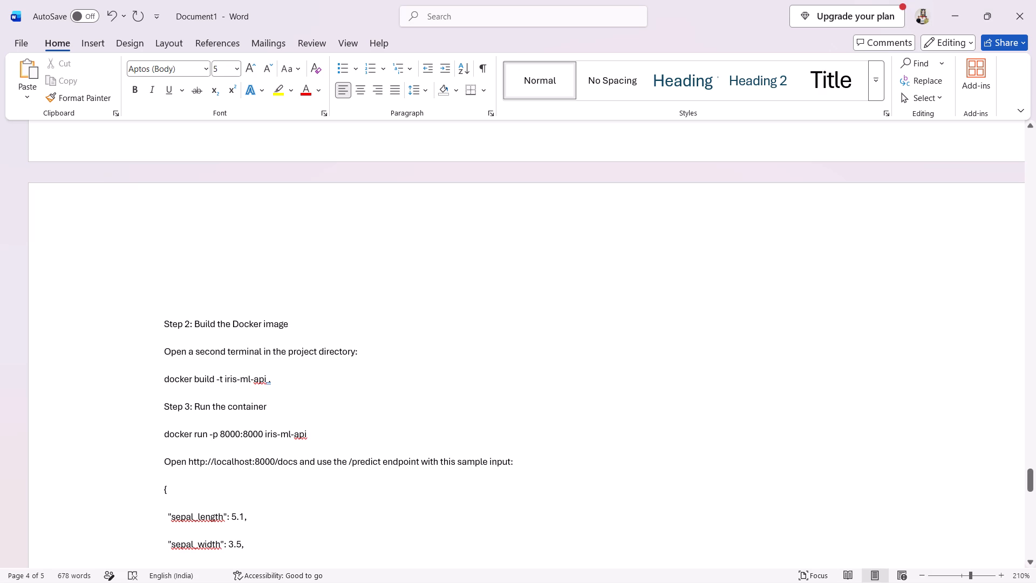
pyautogui.moveTo(289, 377); pyautogui.dragTo(147, 380)
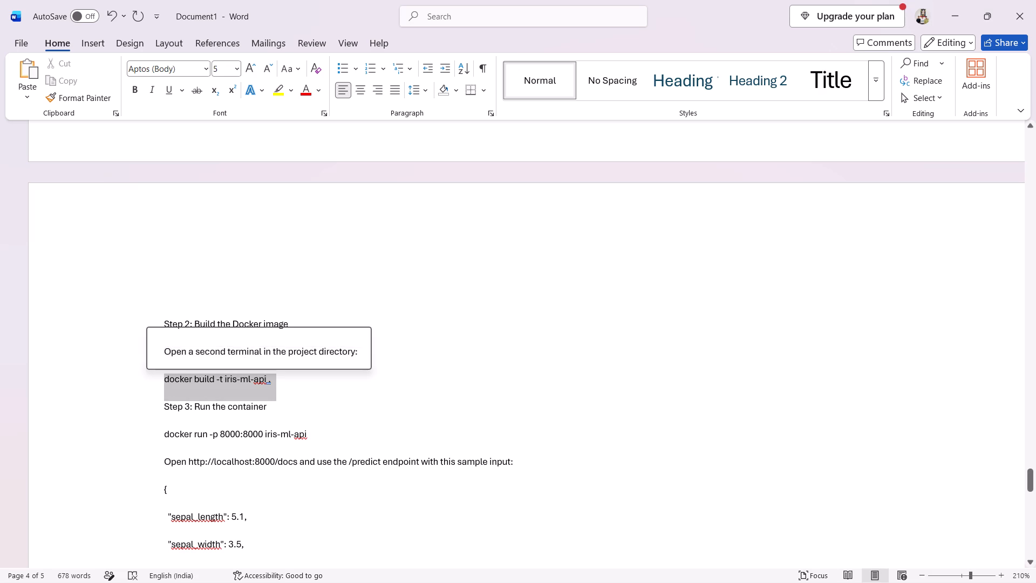
pyautogui.moveTo(482, 86); pyautogui.dragTo(491, 392)
pyautogui.click(491, 392)
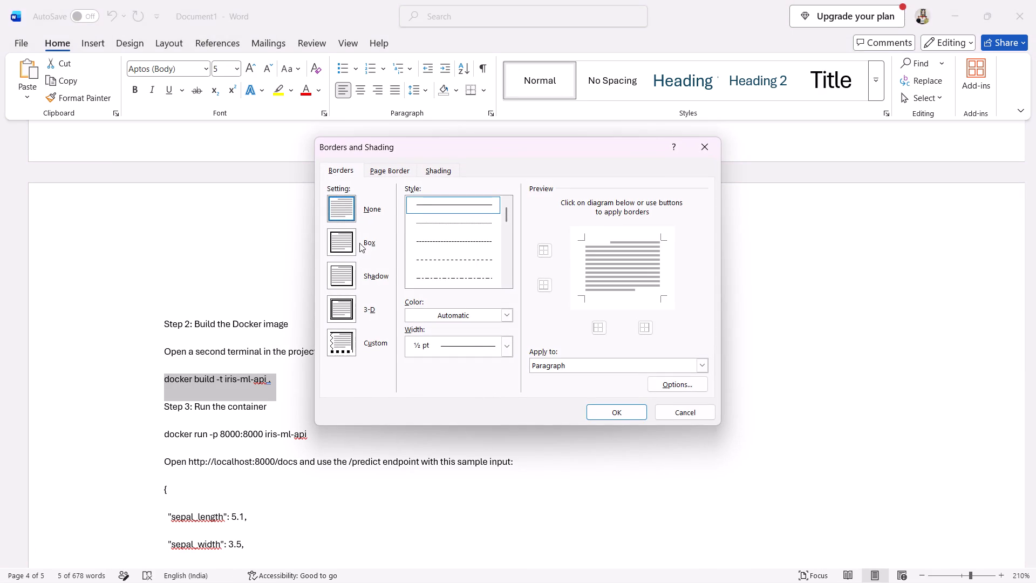
pyautogui.click(448, 166)
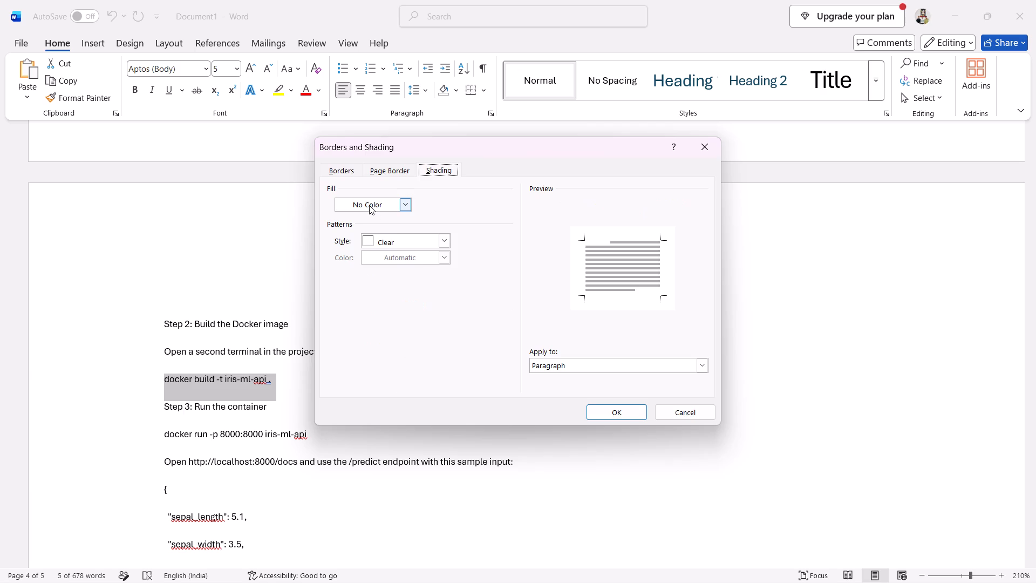
pyautogui.click(369, 205)
pyautogui.moveTo(335, 264); pyautogui.dragTo(340, 265)
pyautogui.click(340, 265)
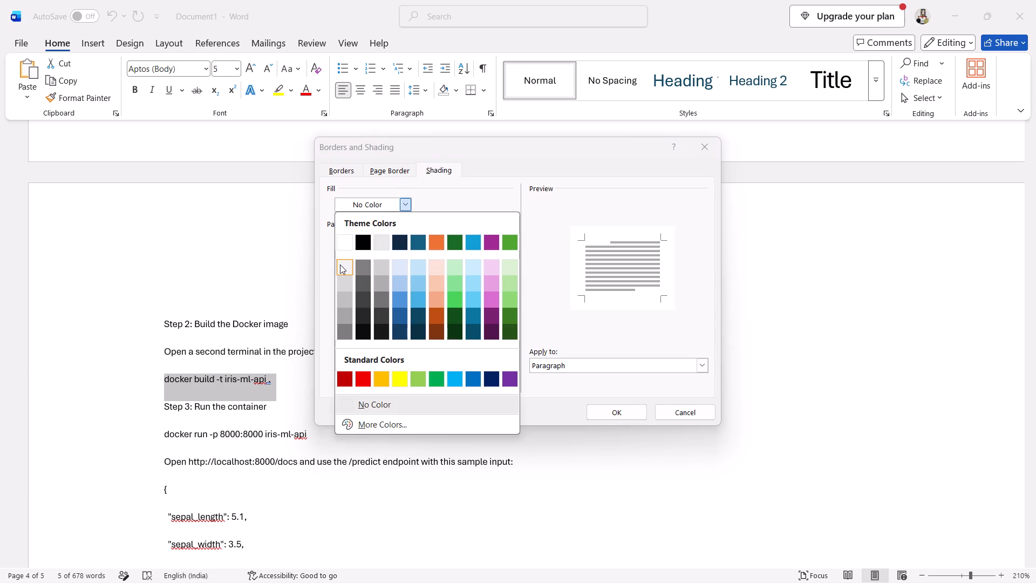
pyautogui.click(606, 411)
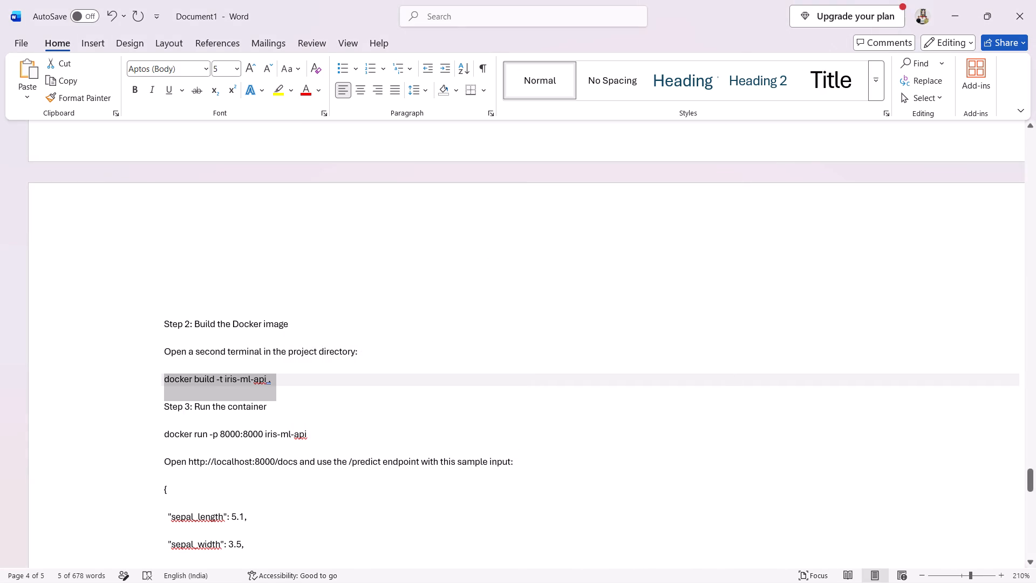
pyautogui.click(324, 510)
# Apply light grey paragraph shading to the "docker run -p 8000:8000 iris-ml-api" command under "Step 3: Run the container".
pyautogui.scroll(-1, 324, 510)
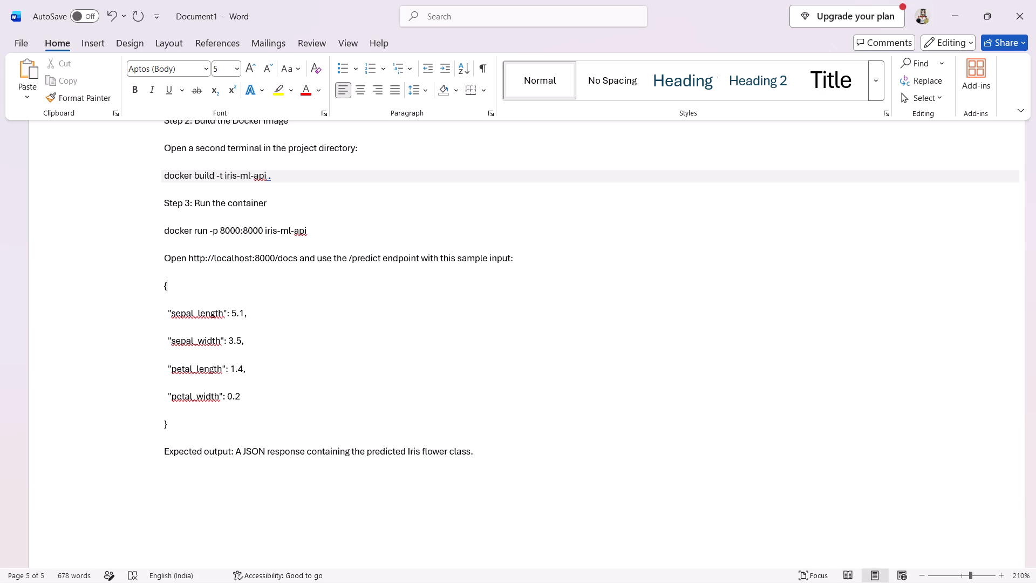
pyautogui.moveTo(162, 231); pyautogui.dragTo(343, 222)
pyautogui.moveTo(343, 222); pyautogui.dragTo(333, 231)
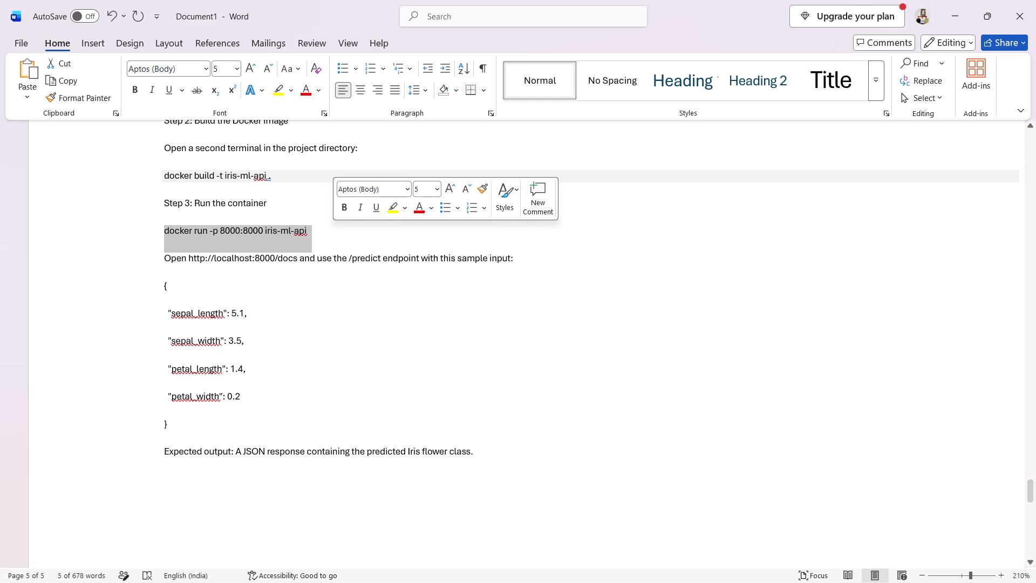
pyautogui.click(486, 92)
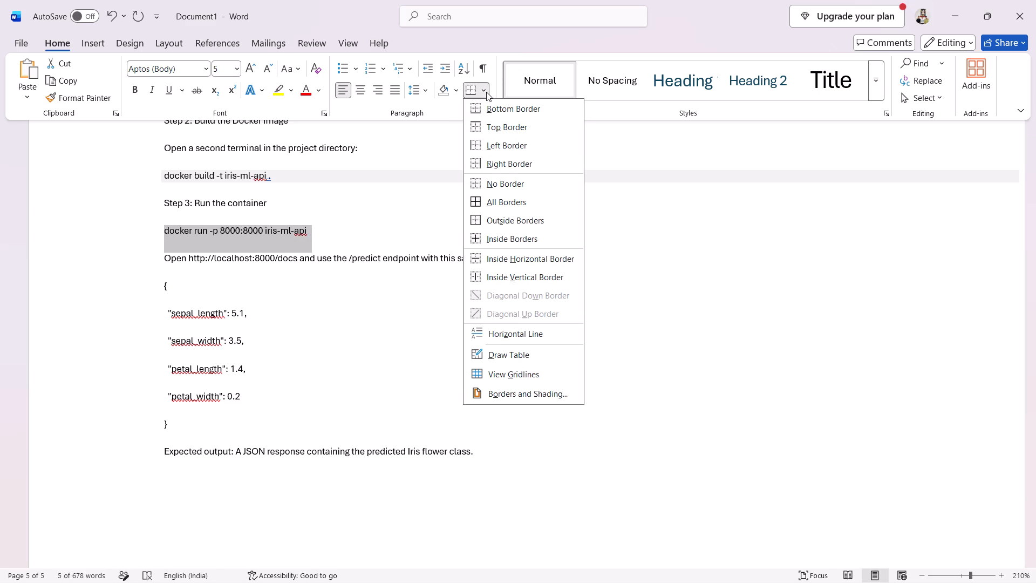
pyautogui.click(515, 389)
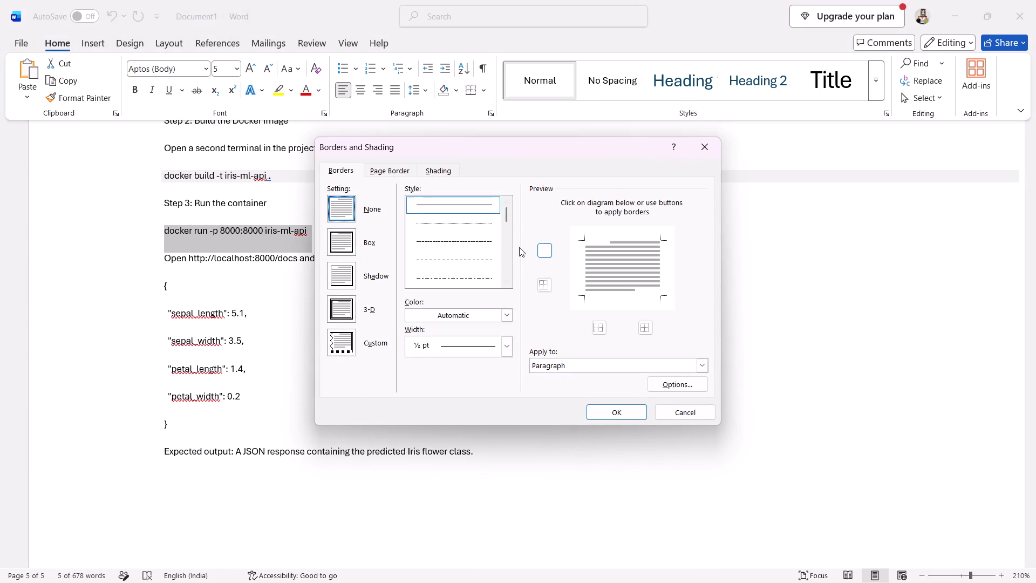
pyautogui.click(436, 172)
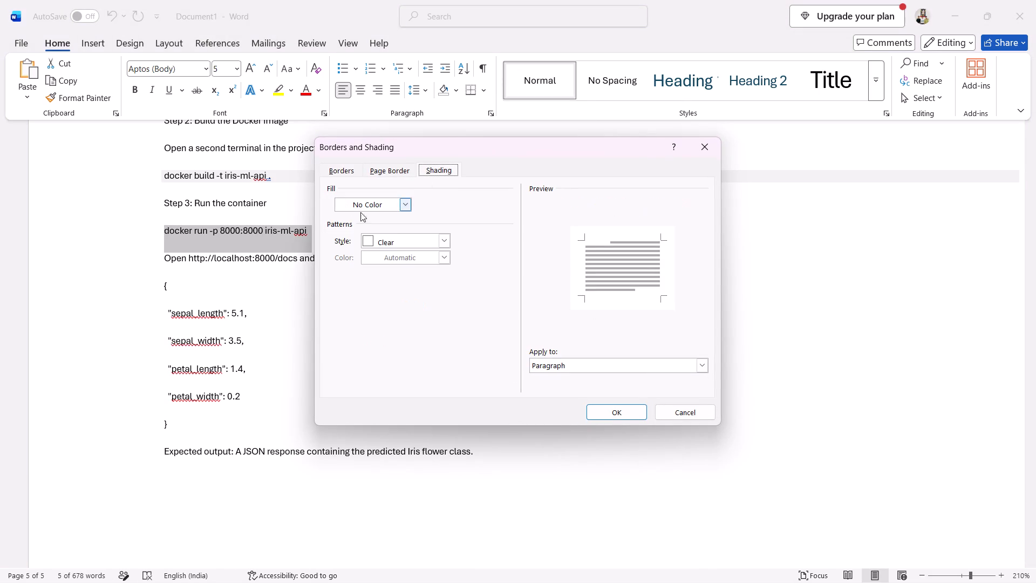
pyautogui.click(370, 195)
pyautogui.click(363, 202)
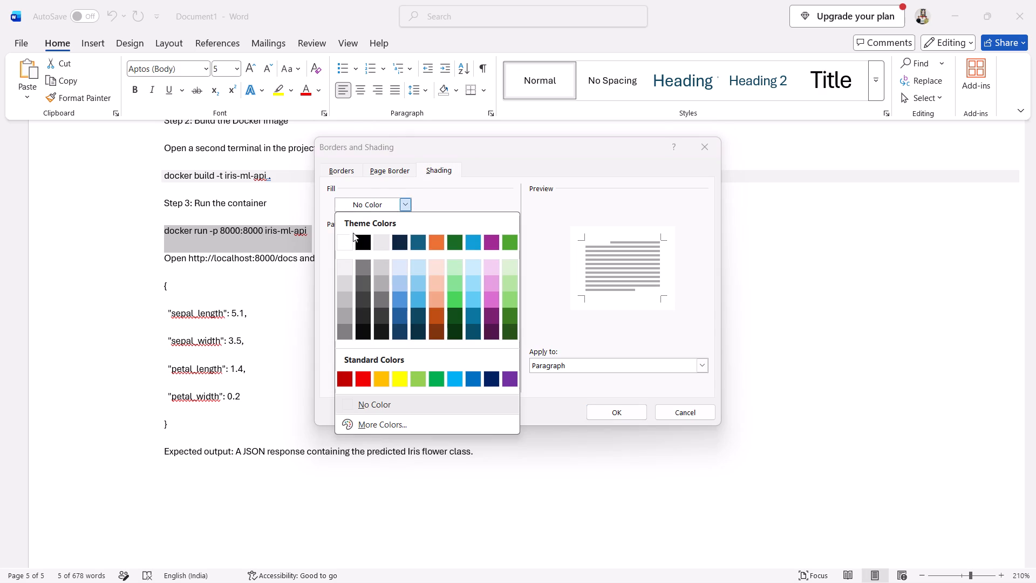
pyautogui.click(347, 269)
pyautogui.click(614, 408)
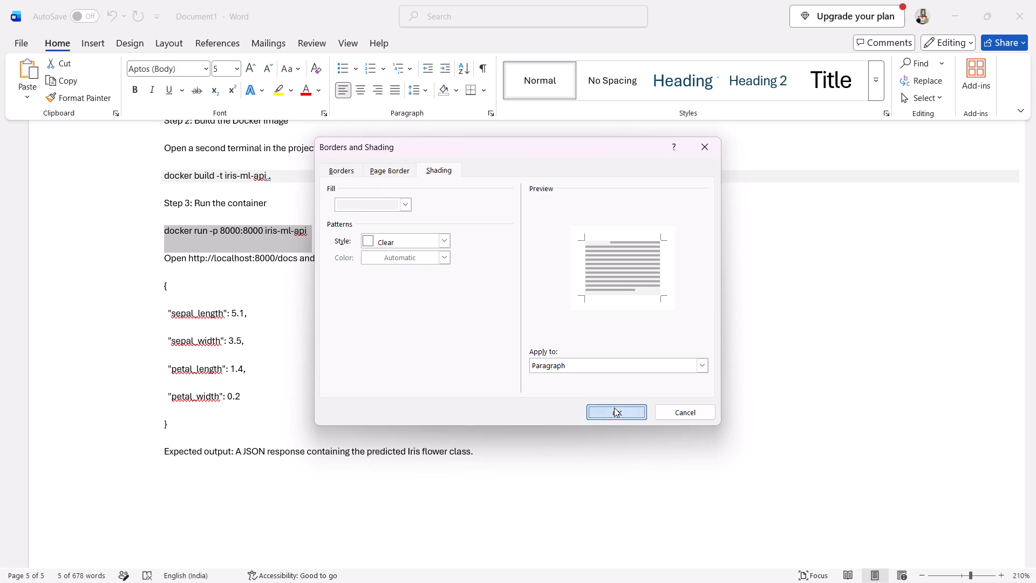
pyautogui.click(478, 513)
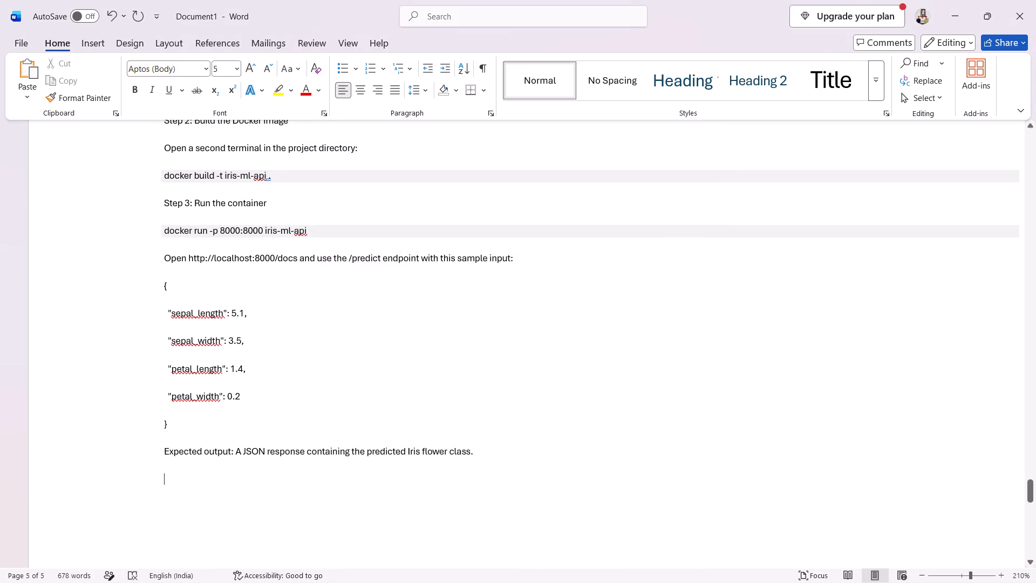
# Apply light grey paragraph shading to the whole JSON sample input block, from the opening brace to the closing brace.
pyautogui.moveTo(185, 422); pyautogui.dragTo(146, 309)
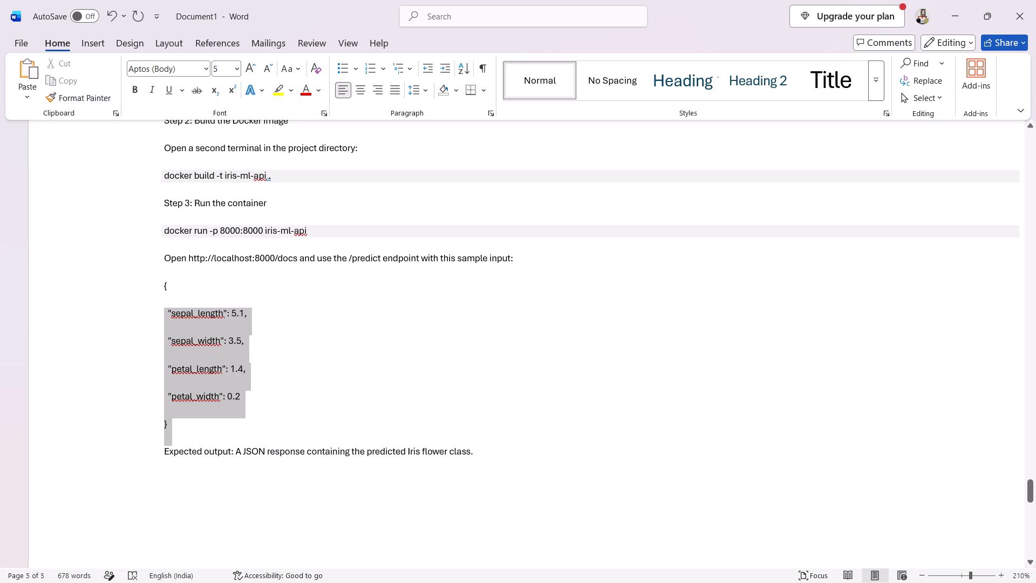
pyautogui.moveTo(146, 309); pyautogui.dragTo(144, 301)
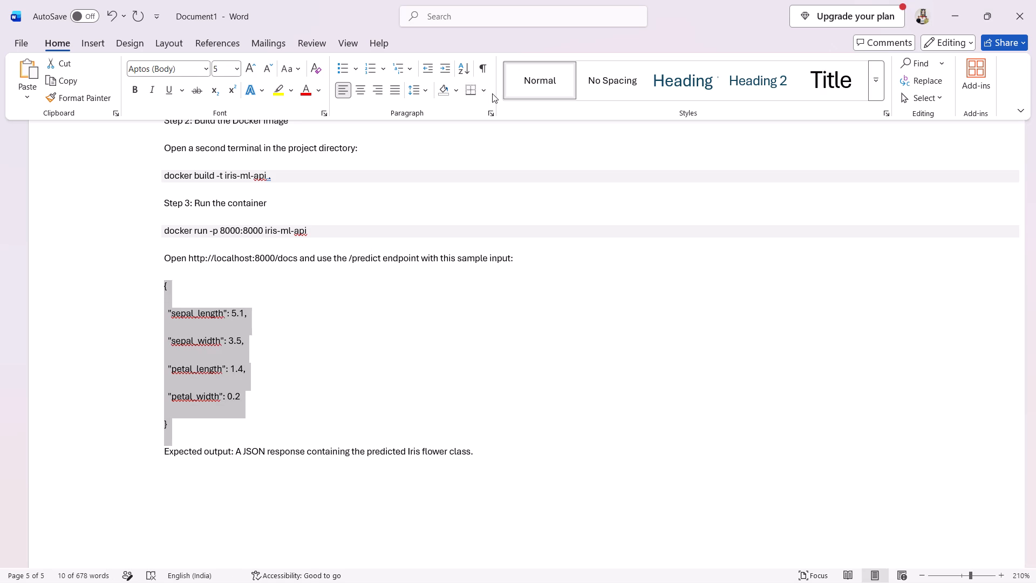
pyautogui.click(488, 92)
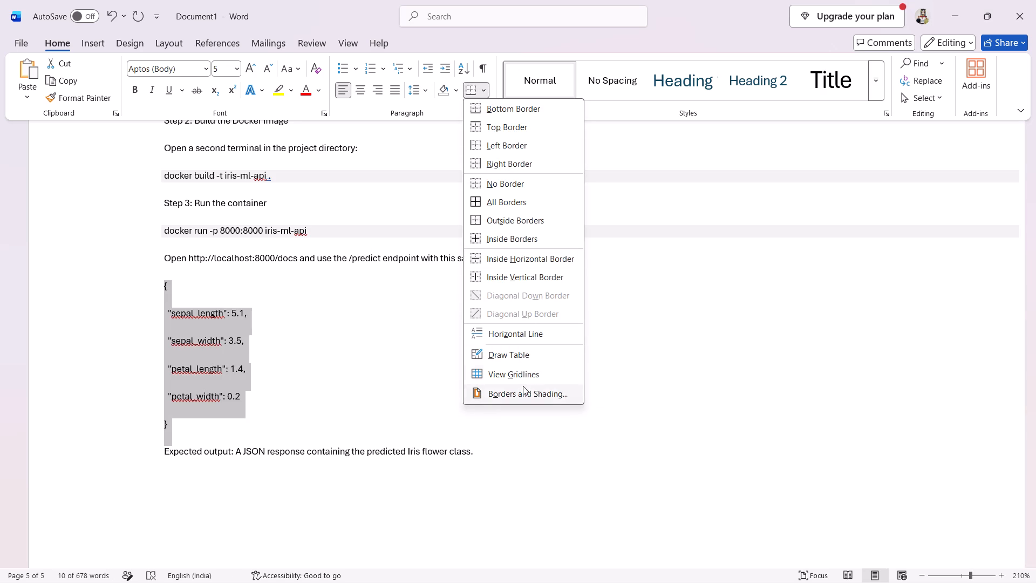
pyautogui.click(522, 387)
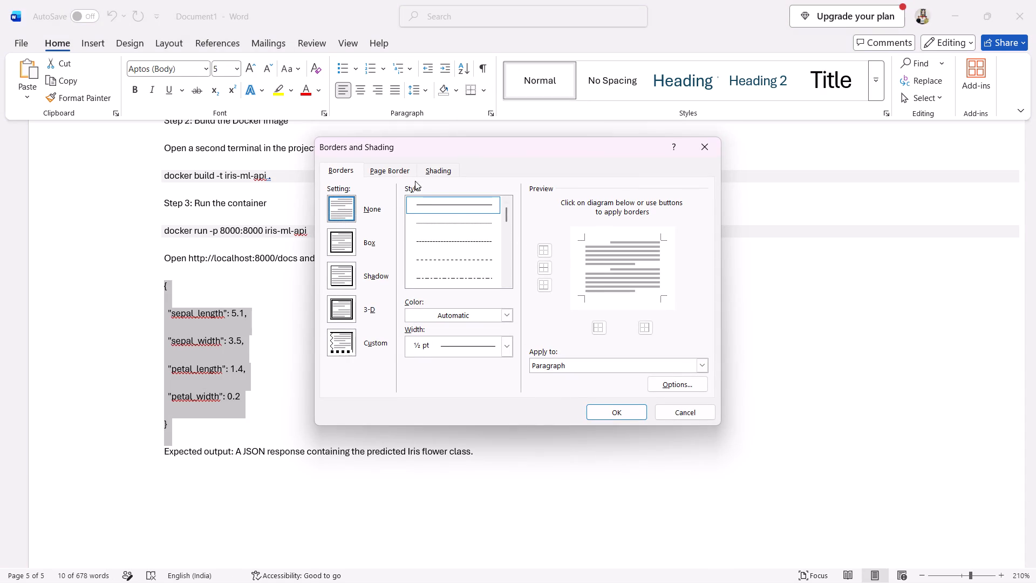
pyautogui.click(451, 171)
pyautogui.click(386, 205)
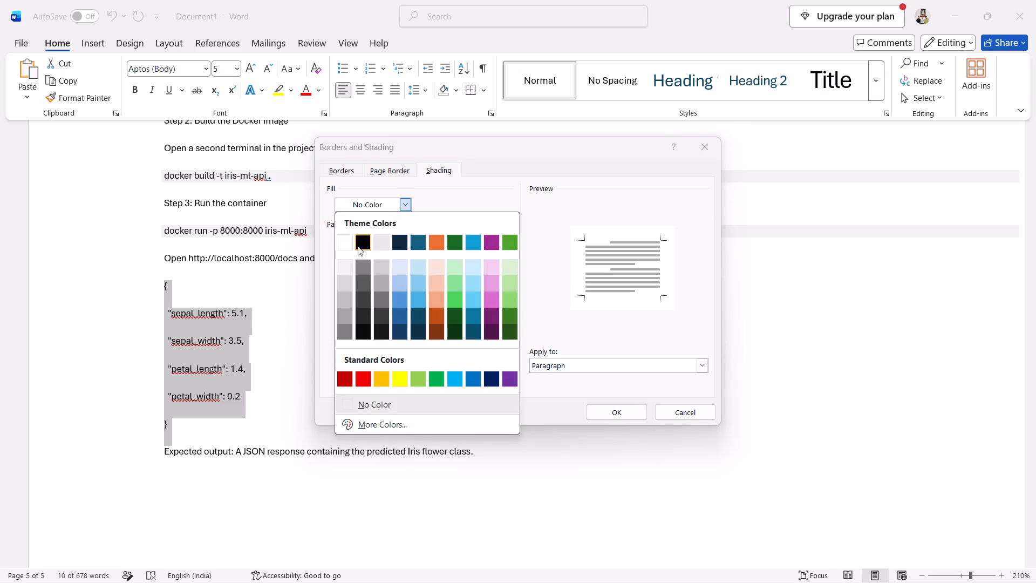
pyautogui.click(350, 260)
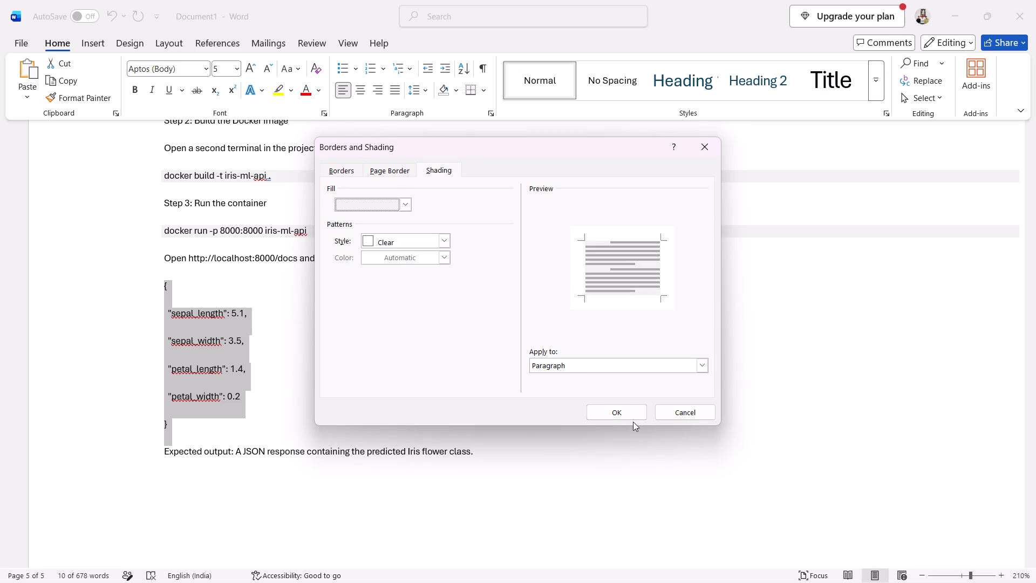
pyautogui.click(625, 416)
pyautogui.click(419, 498)
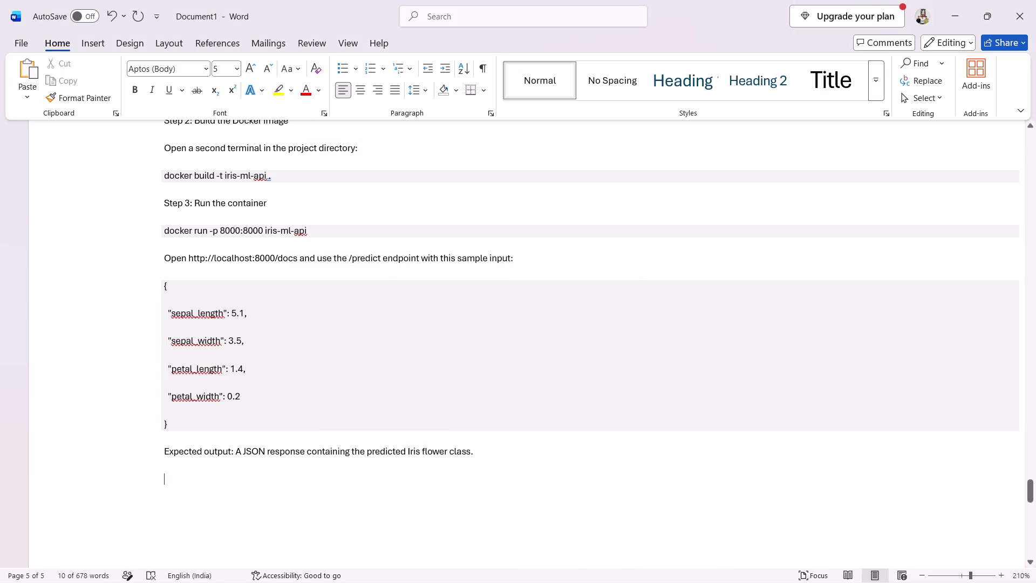
# Review the layout and shading of Experiment 5's run instructions across the last two pages.
pyautogui.scroll(2, 419, 498)
pyautogui.hscroll(1, 419, 498)
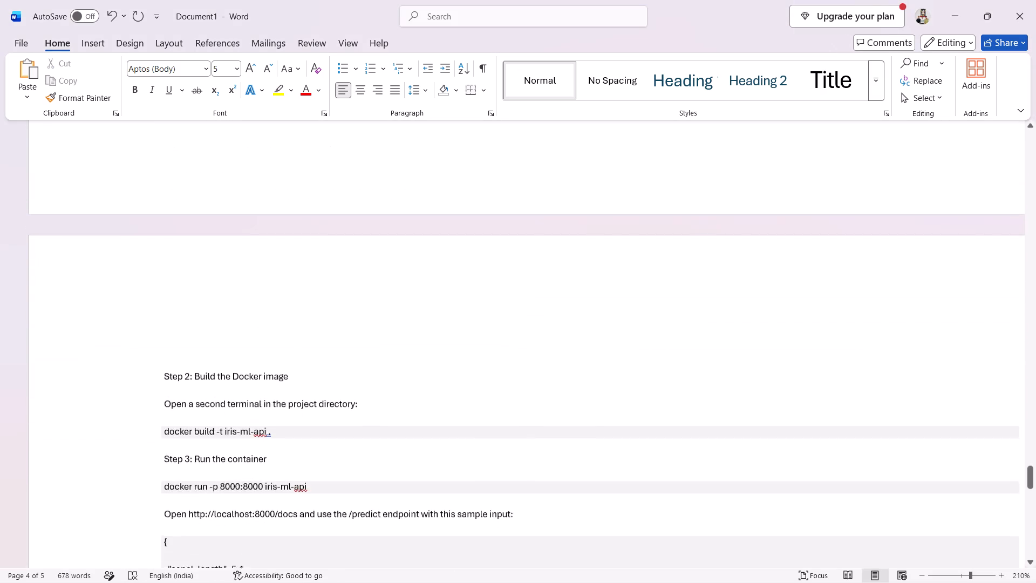
pyautogui.hscroll(1, 419, 498)
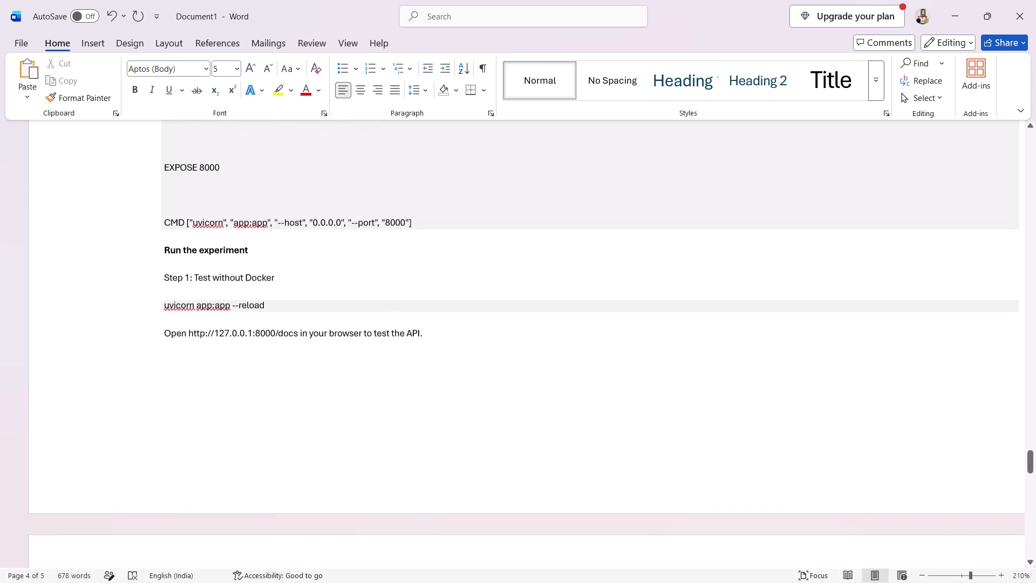
pyautogui.hscroll(3, 419, 498)
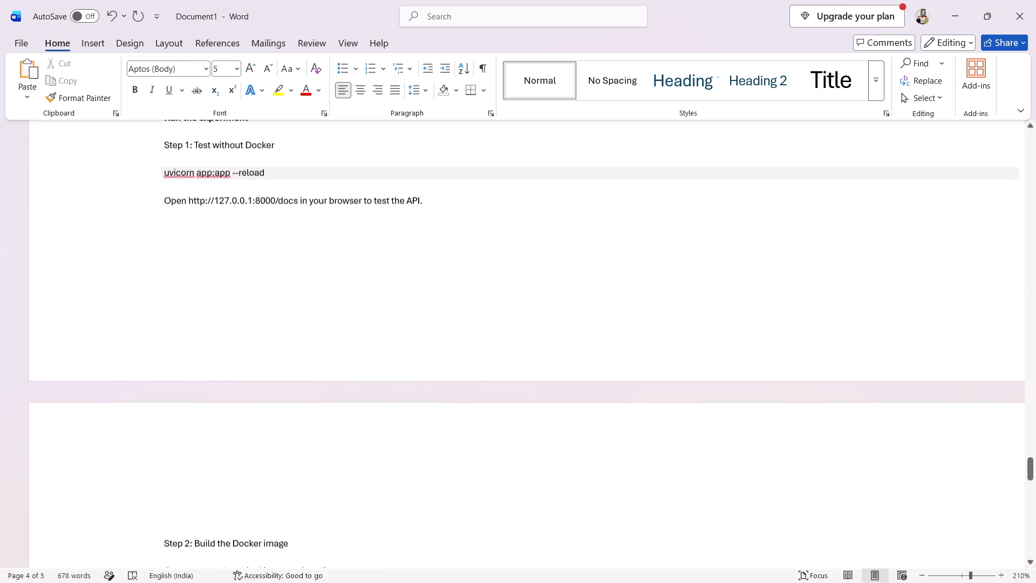
pyautogui.hscroll(1, 419, 498)
pyautogui.scroll(-2, 419, 498)
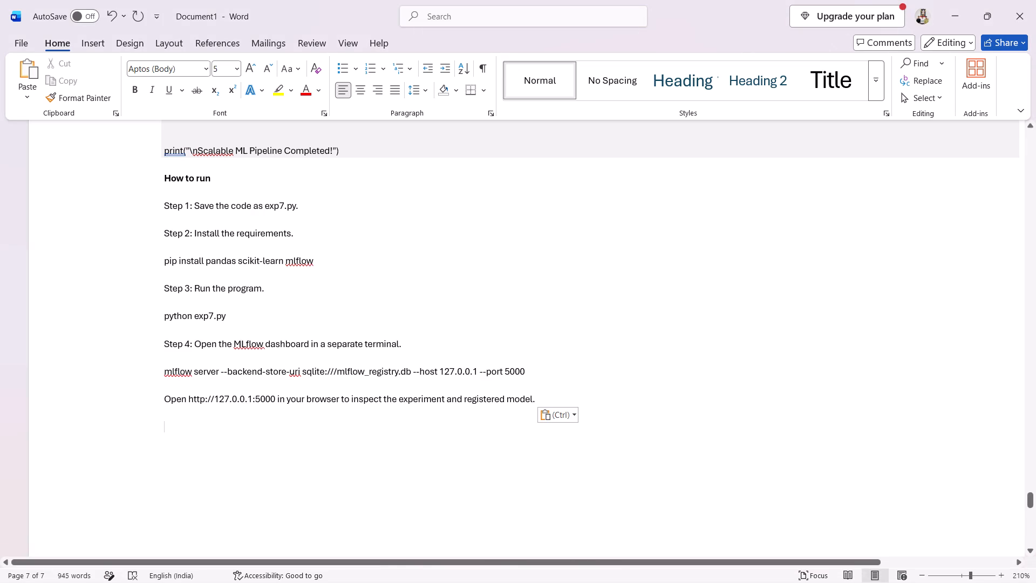
# Apply light grey paragraph shading to the "pip install pandas scikit-learn mlflow" line under Step 2 of How to run.
pyautogui.moveTo(159, 260); pyautogui.dragTo(174, 260)
pyautogui.moveTo(174, 260); pyautogui.dragTo(336, 272)
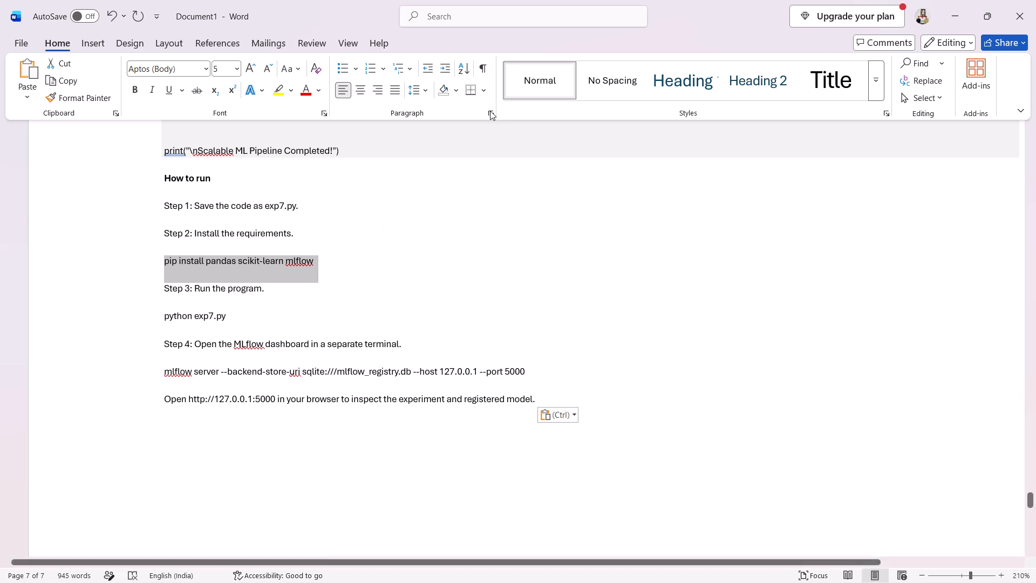
pyautogui.click(483, 89)
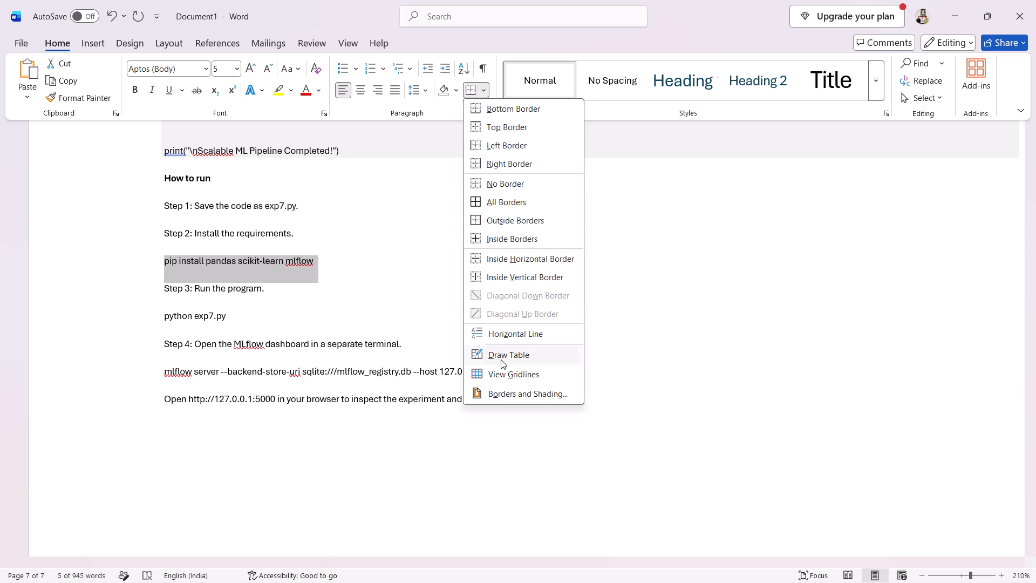
pyautogui.click(488, 395)
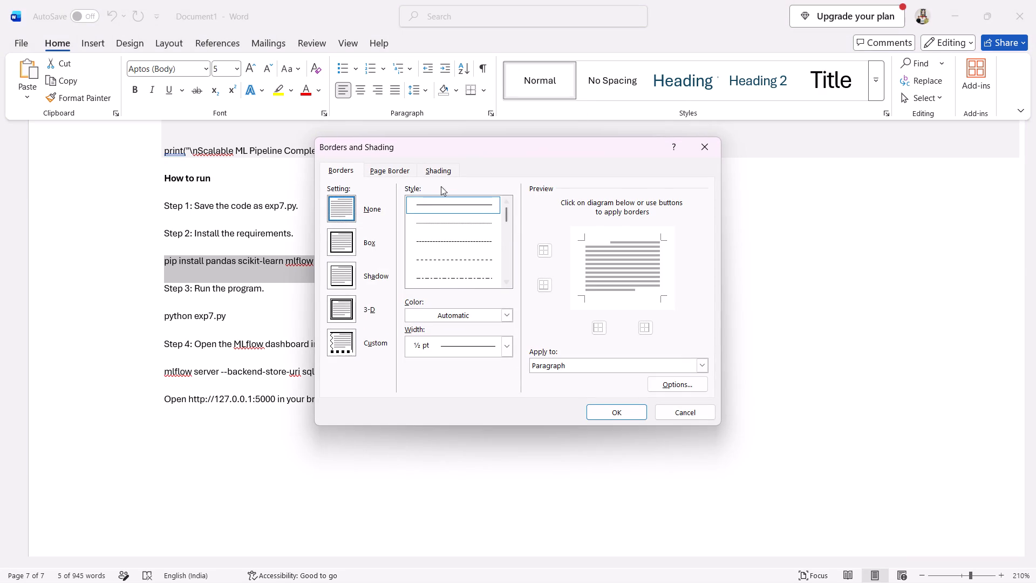
pyautogui.click(437, 165)
pyautogui.click(359, 205)
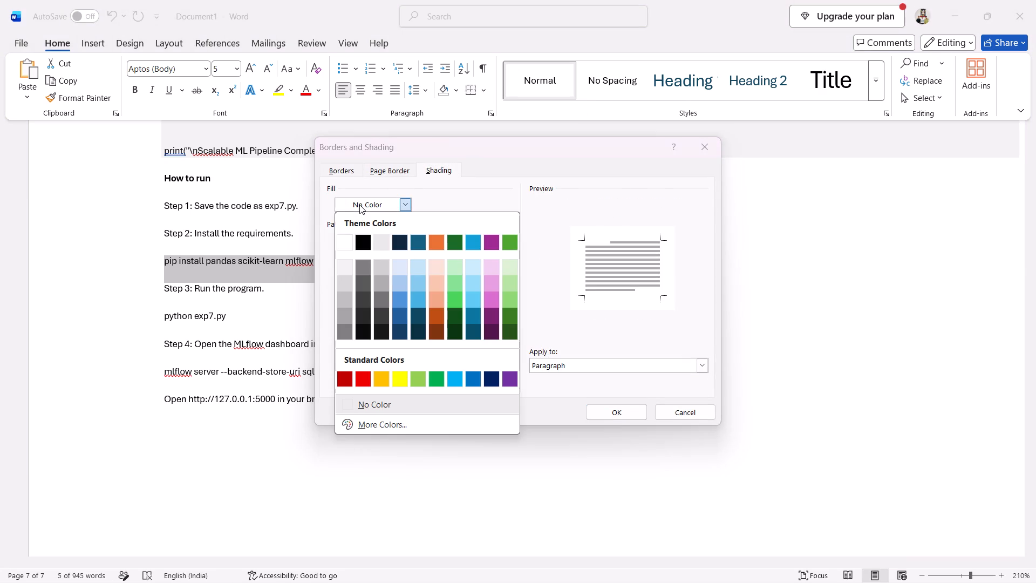
pyautogui.click(343, 266)
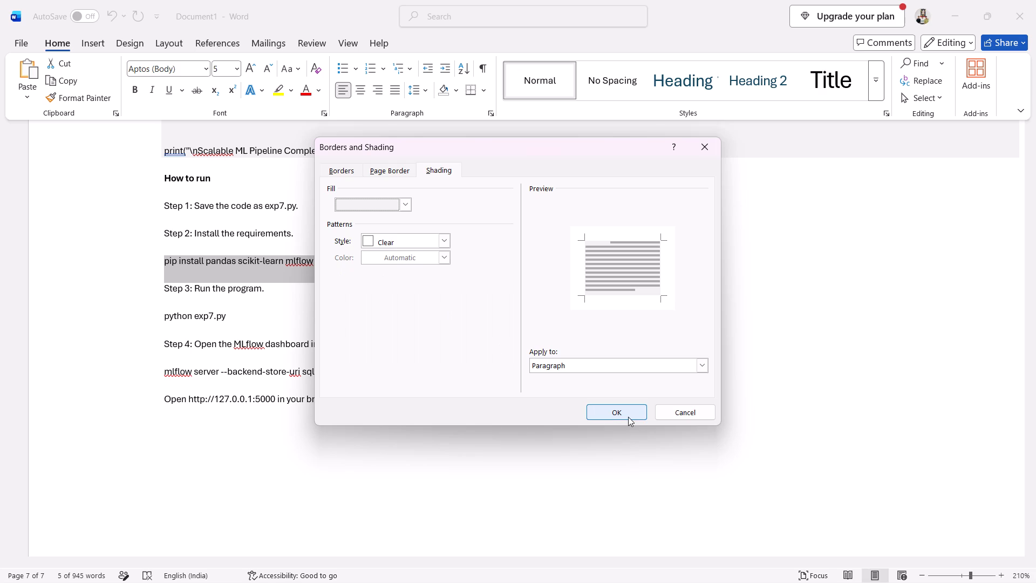
pyautogui.click(628, 417)
pyautogui.click(412, 449)
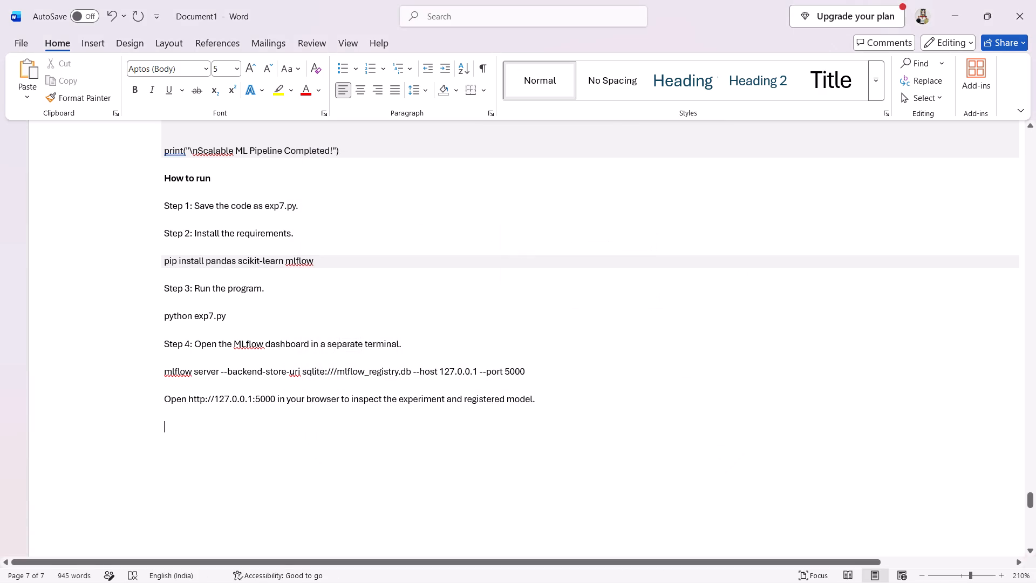
# Apply light grey paragraph shading to the "python exp7.py" line under Step 3 of How to run.
pyautogui.moveTo(248, 315); pyautogui.dragTo(163, 307)
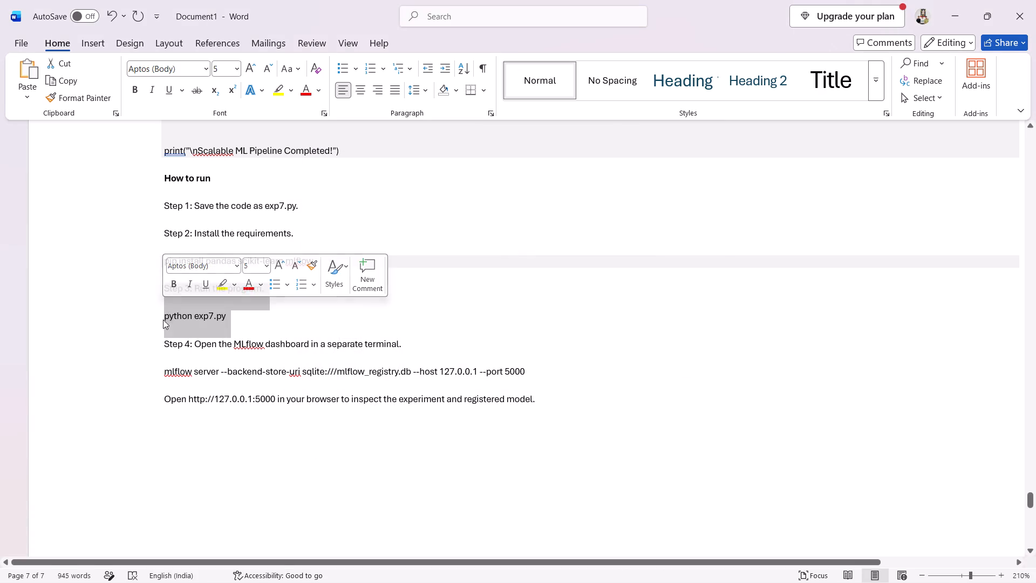
pyautogui.click(240, 316)
pyautogui.moveTo(240, 316); pyautogui.dragTo(162, 323)
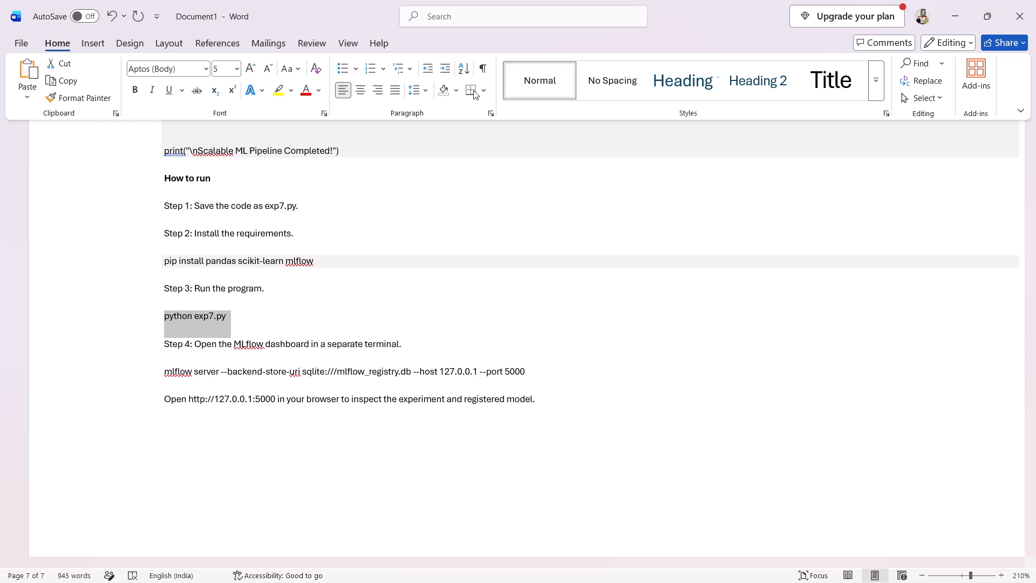
pyautogui.click(487, 91)
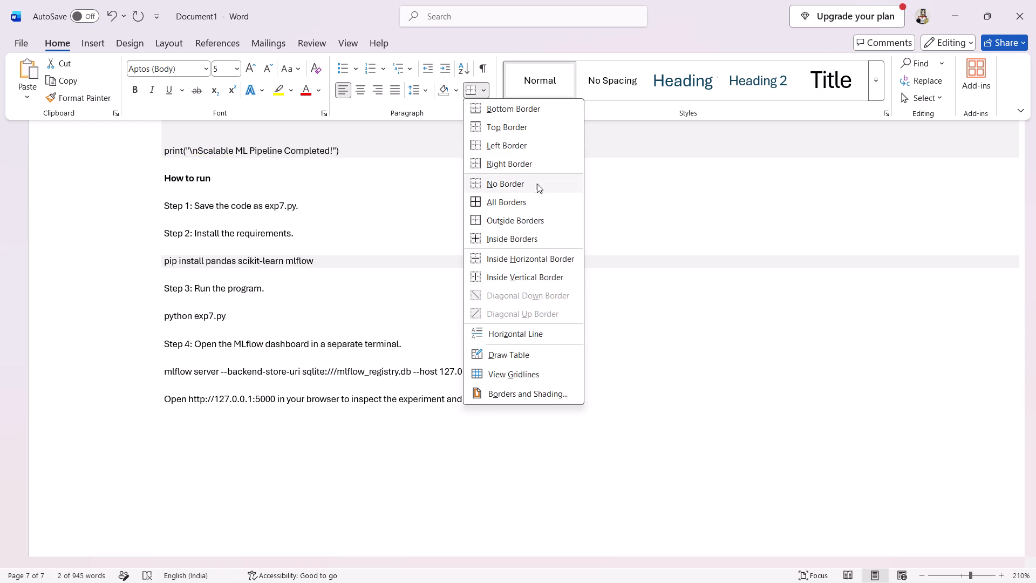
pyautogui.click(494, 398)
pyautogui.click(456, 168)
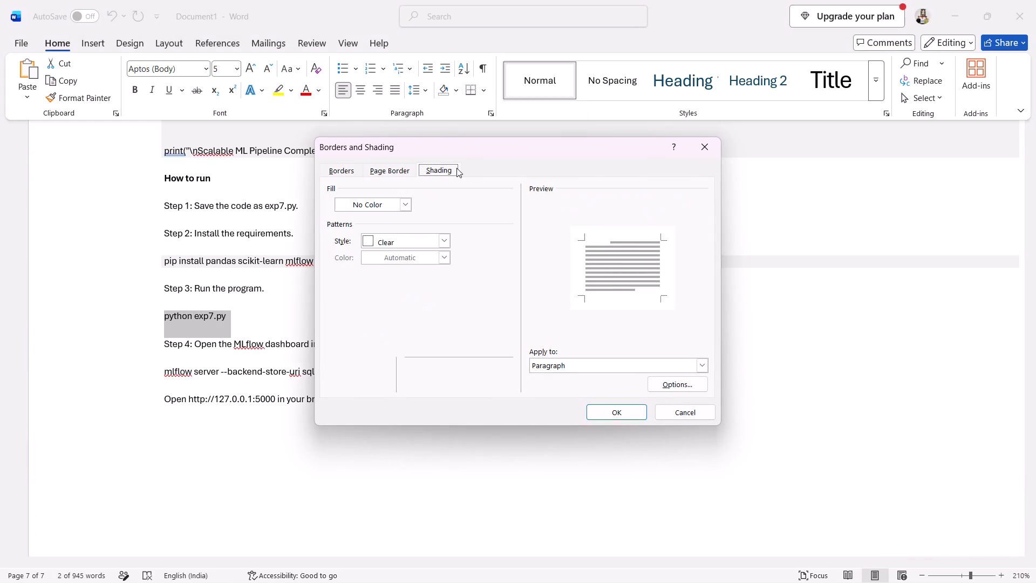
pyautogui.click(394, 202)
pyautogui.click(345, 266)
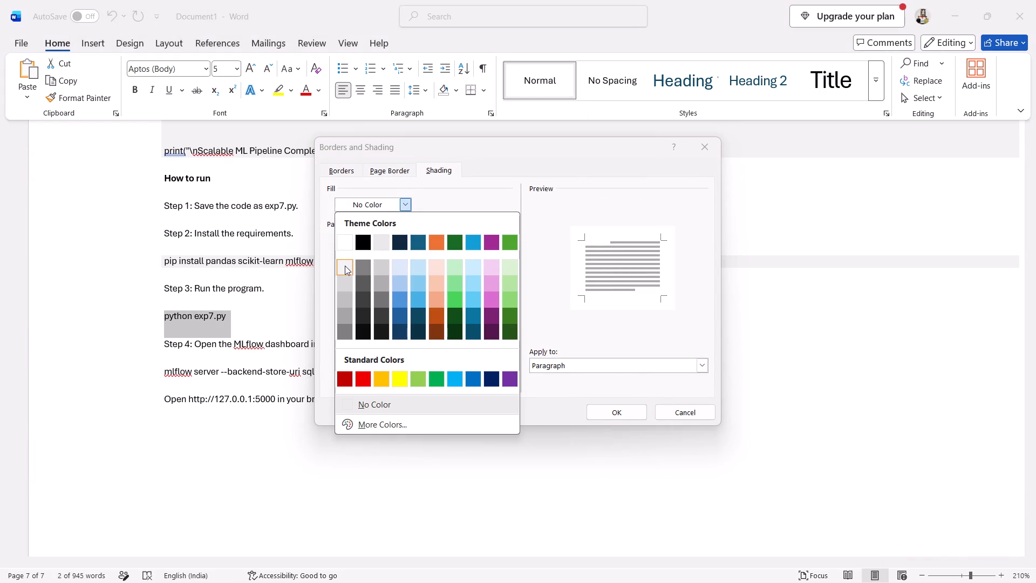
pyautogui.click(615, 416)
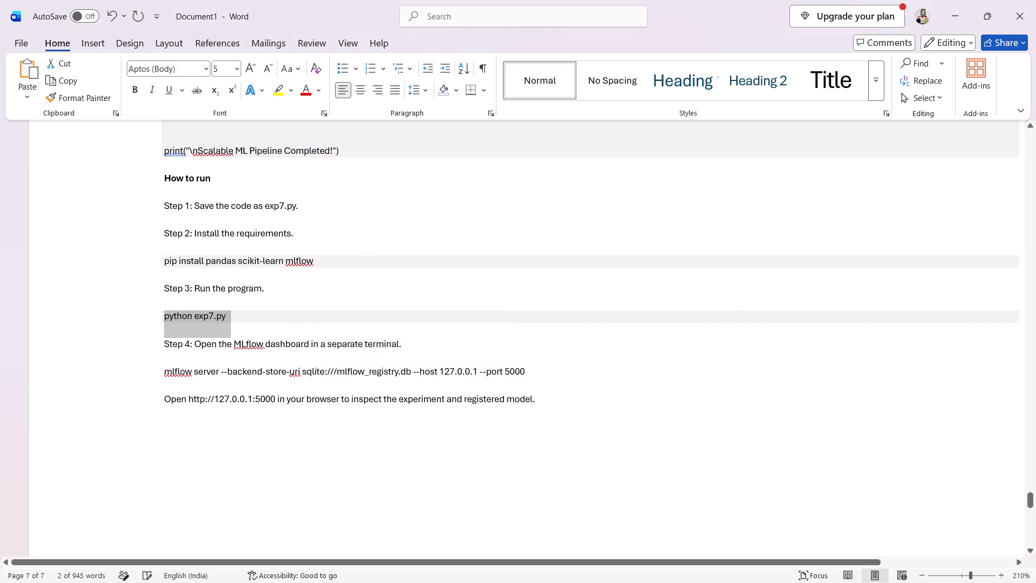
pyautogui.click(384, 454)
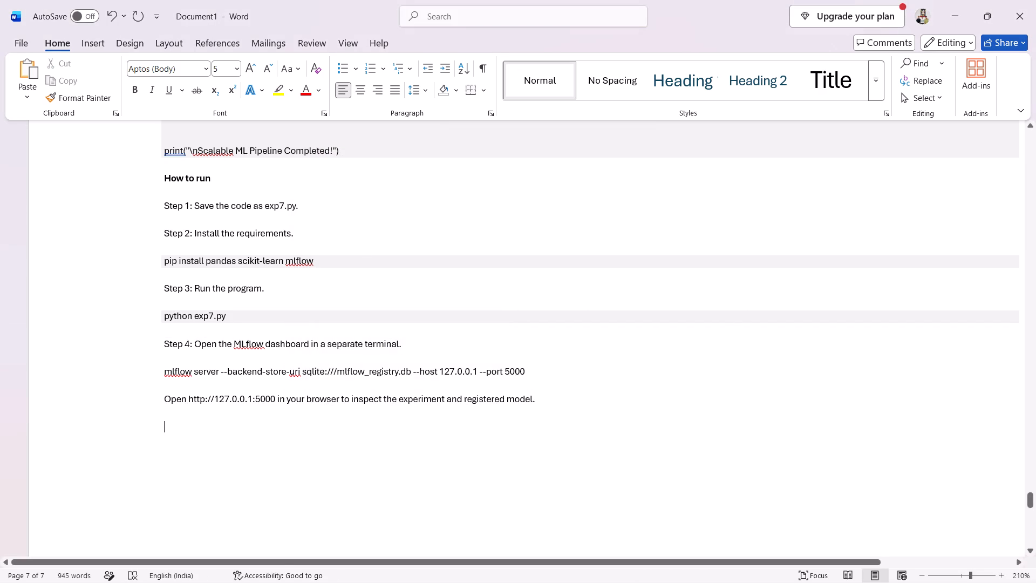
# Apply light grey paragraph shading to the "mlflow server --backend-store-uri" command line under Step 4 of How to run.
pyautogui.moveTo(542, 368); pyautogui.dragTo(151, 387)
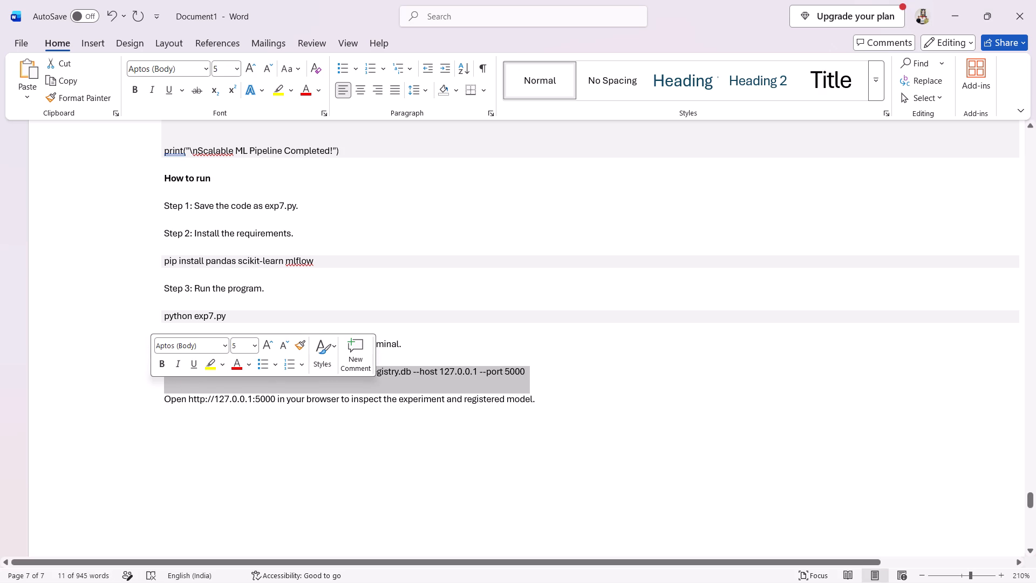
pyautogui.click(483, 93)
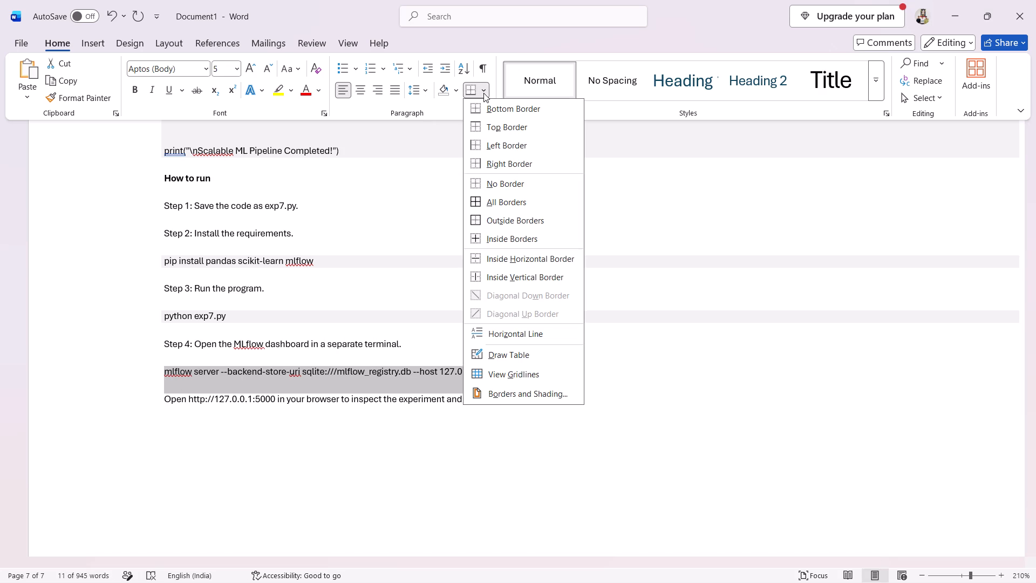
pyautogui.click(496, 399)
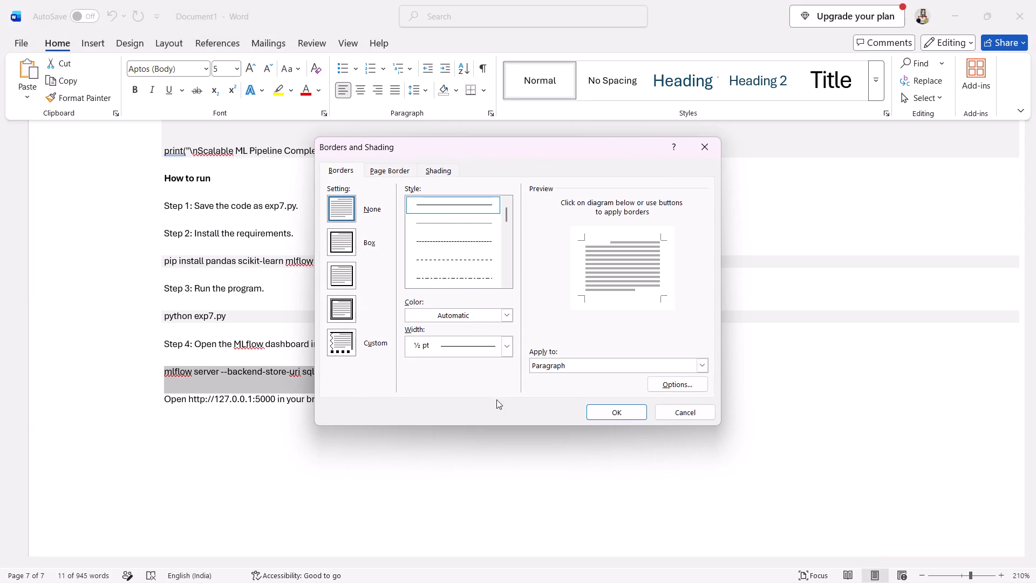
pyautogui.click(441, 170)
pyautogui.click(357, 205)
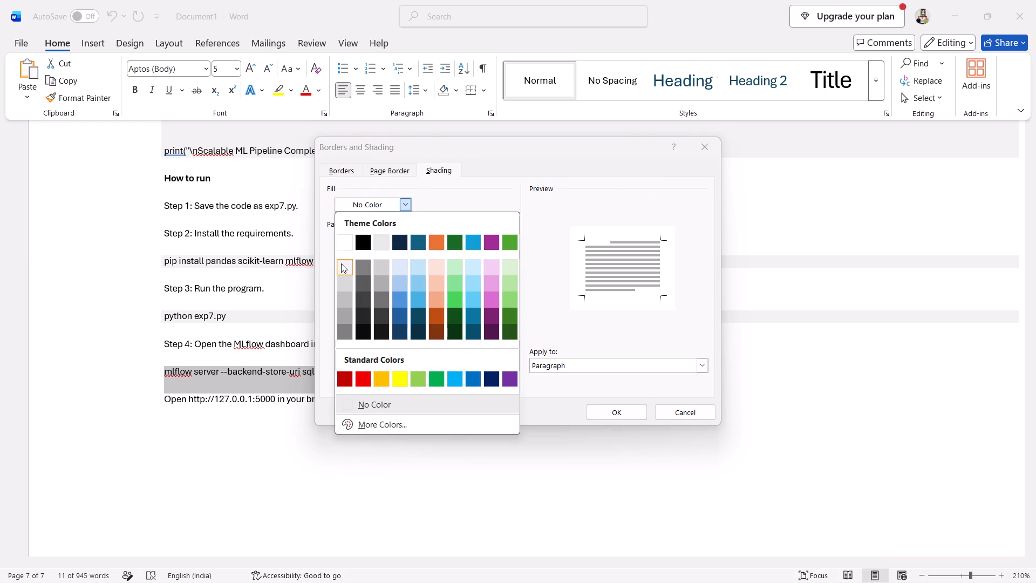
pyautogui.click(341, 263)
pyautogui.click(607, 406)
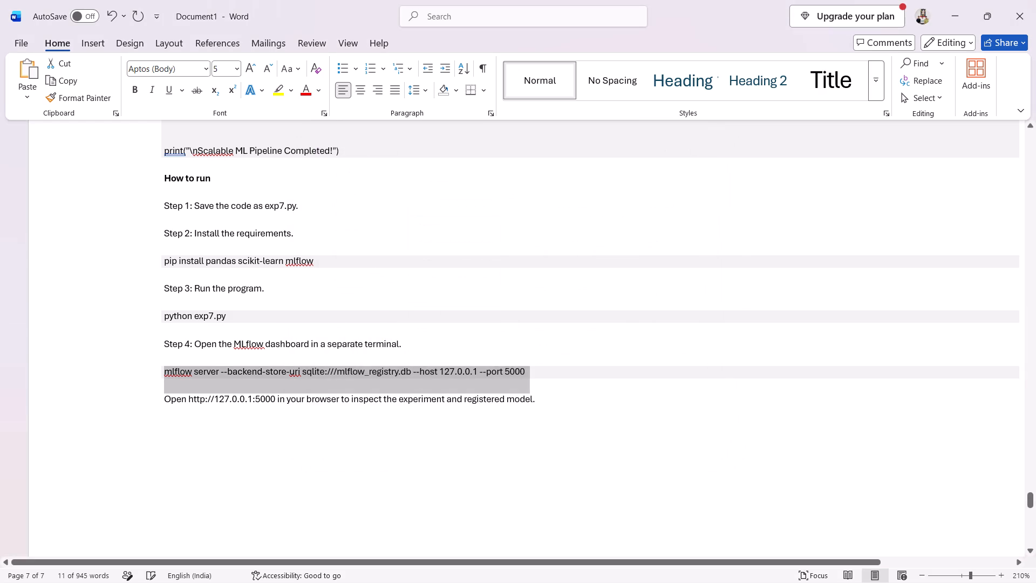
pyautogui.click(442, 490)
# Review the document from the "Mlops practical (odd:1,3,5,7)" title through Experiment 7's How to run section, checking its content and shading.
pyautogui.scroll(15, 442, 490)
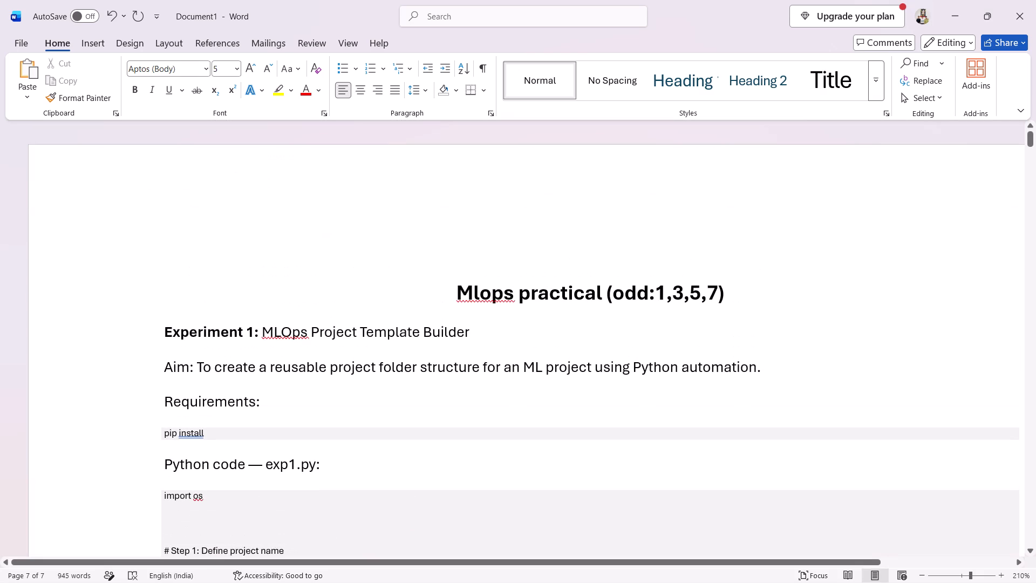
pyautogui.scroll(-14, 442, 490)
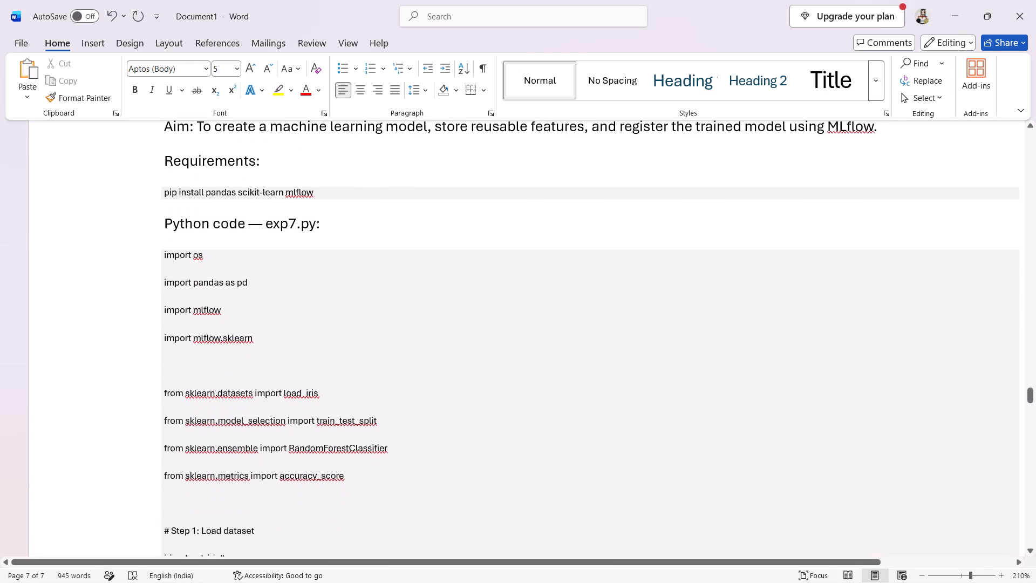
pyautogui.scroll(-9, 442, 490)
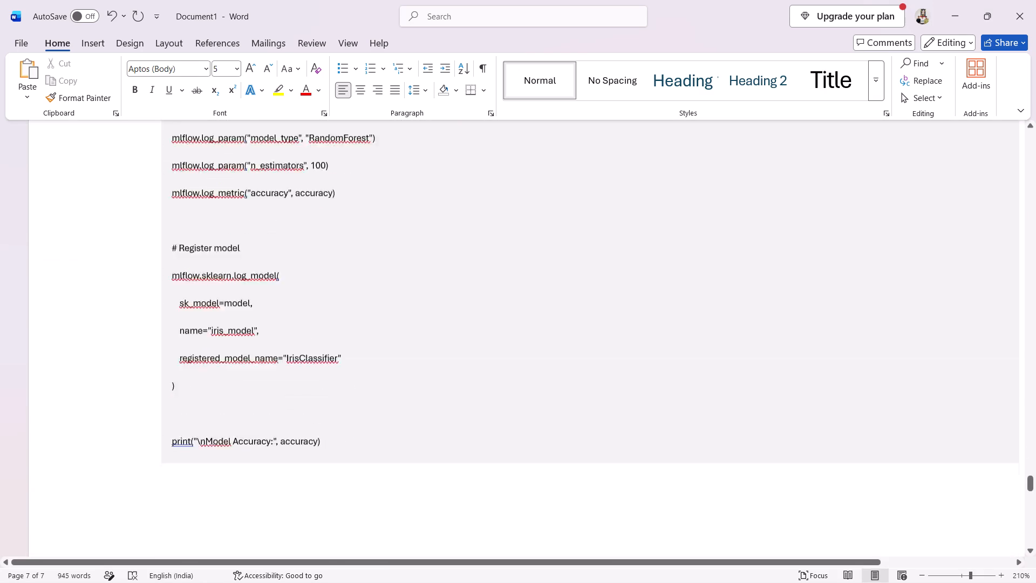
pyautogui.scroll(-2, 442, 490)
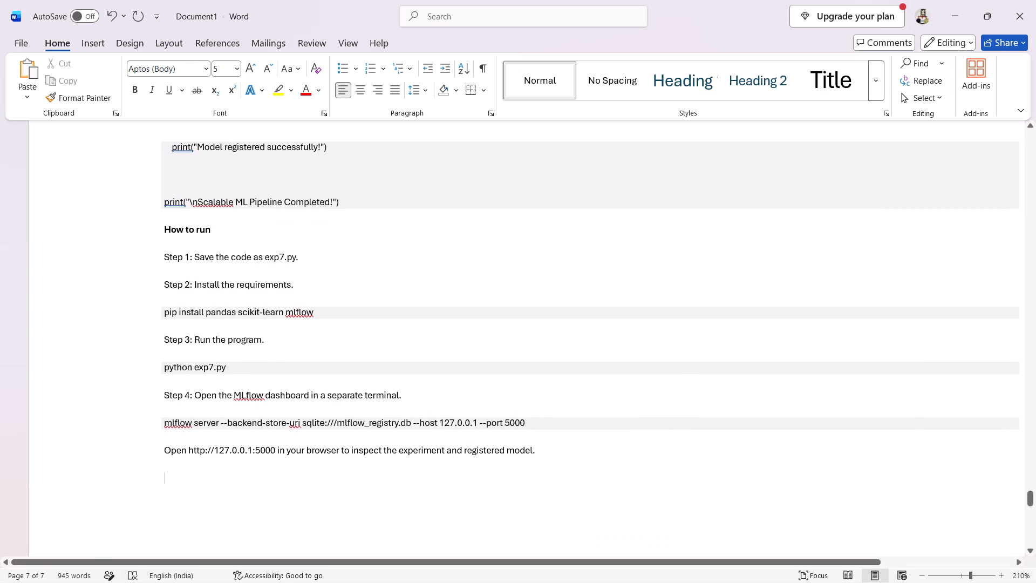
pyautogui.scroll(13, 387, 531)
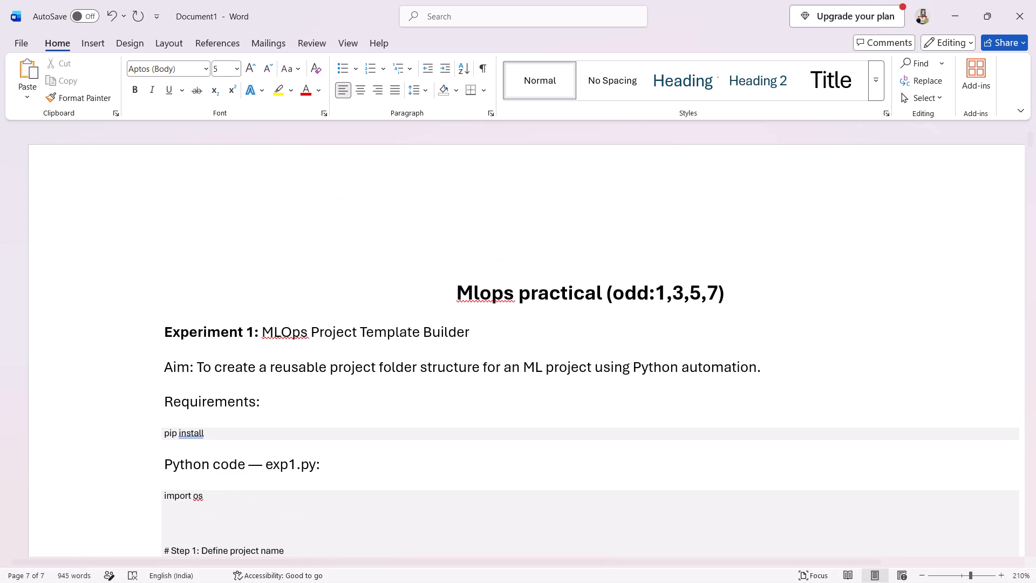
pyautogui.scroll(-15, 387, 531)
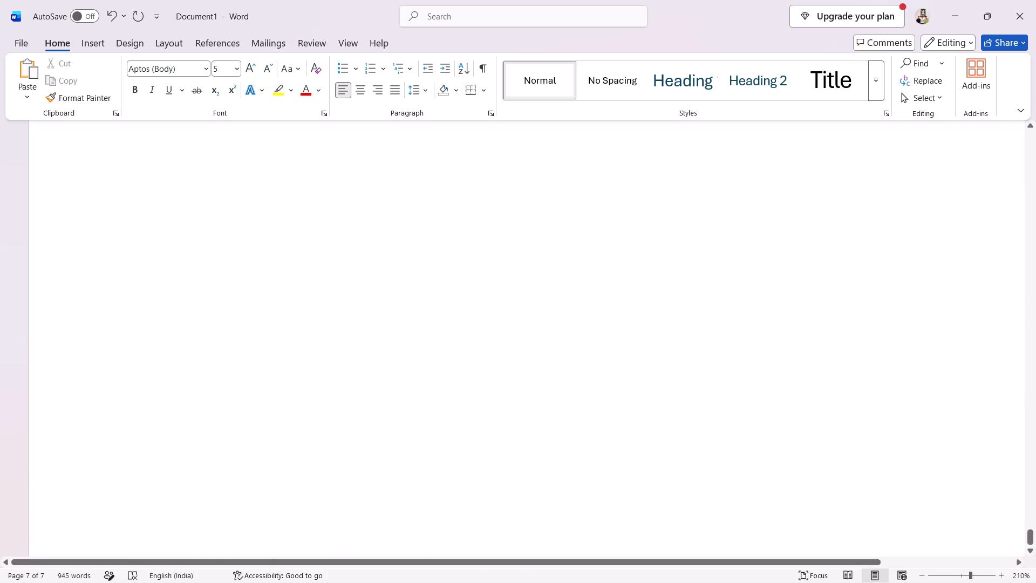
pyautogui.scroll(4, 387, 531)
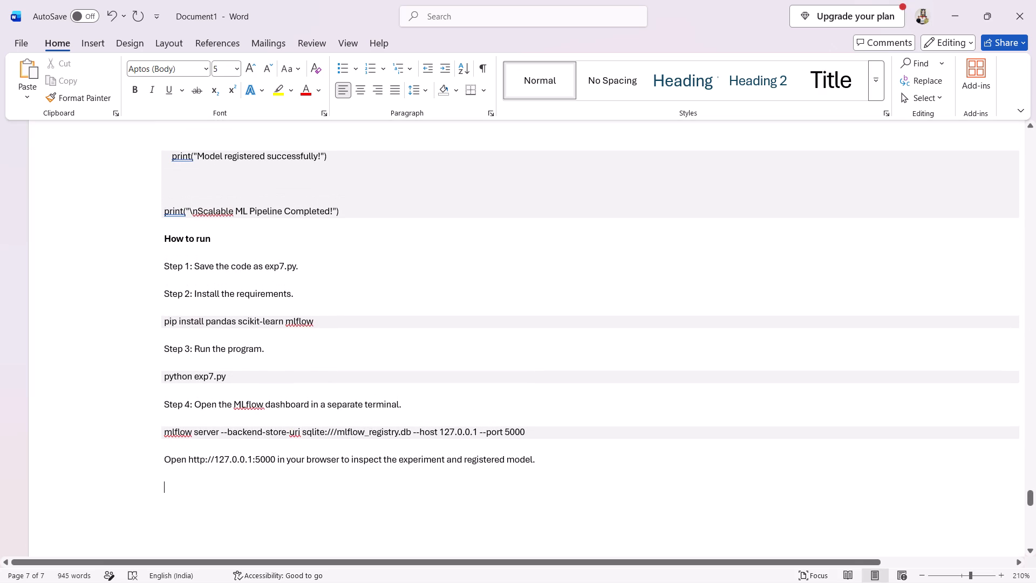
pyautogui.click(599, 579)
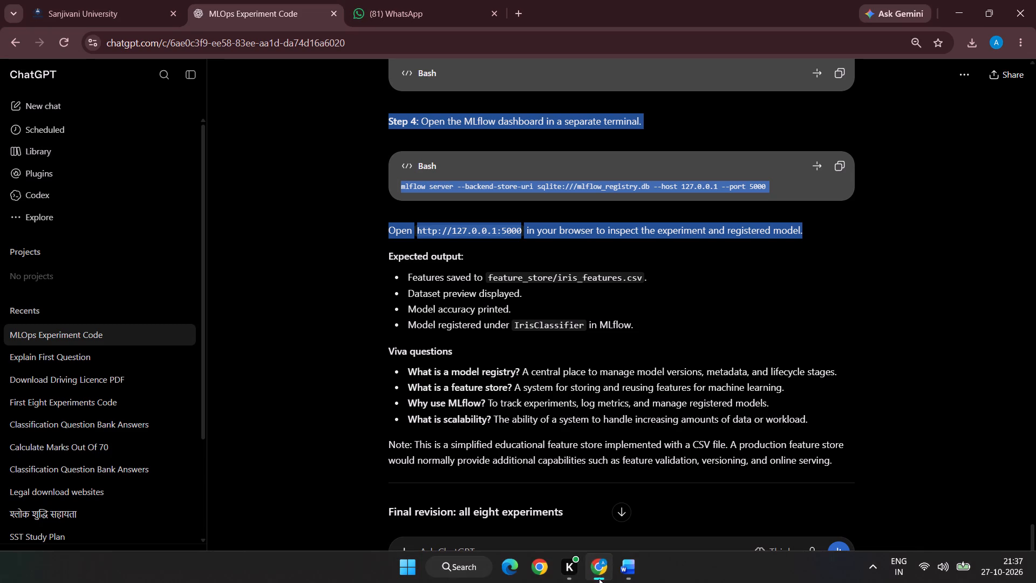
pyautogui.click(553, 415)
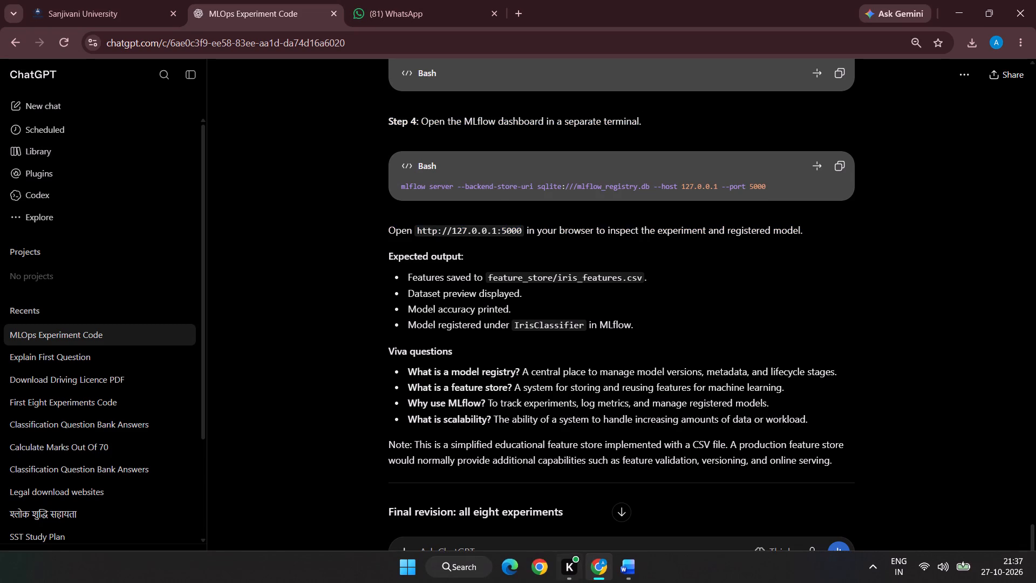
pyautogui.click(631, 567)
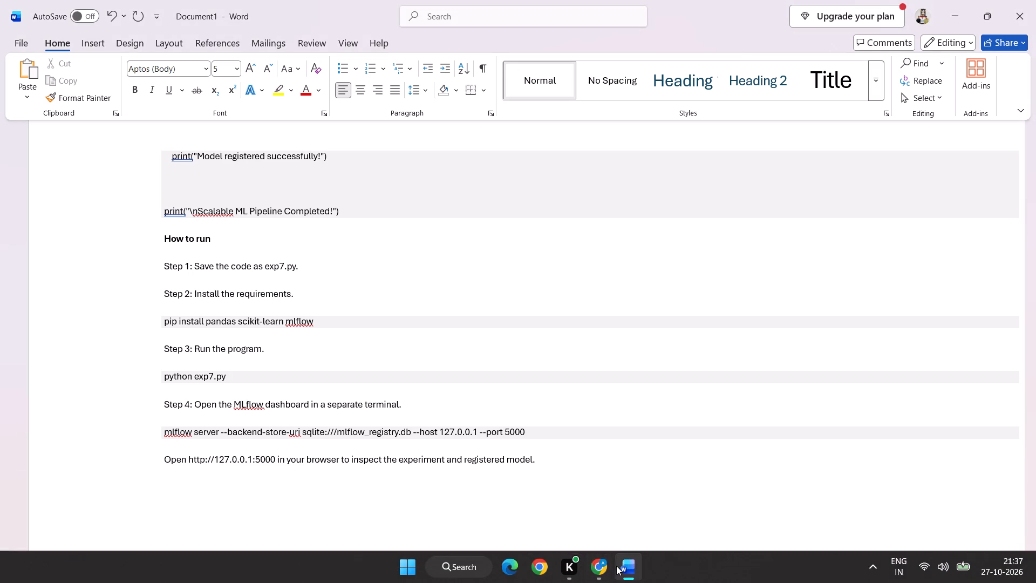
pyautogui.click(599, 570)
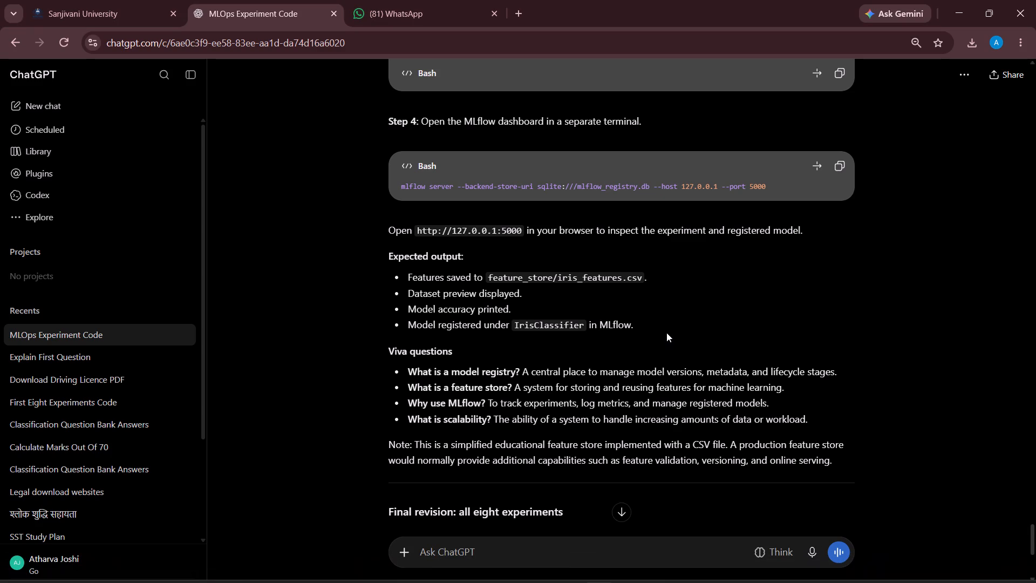
pyautogui.moveTo(638, 326); pyautogui.dragTo(371, 259)
pyautogui.hotkey('ctrl', 'c')
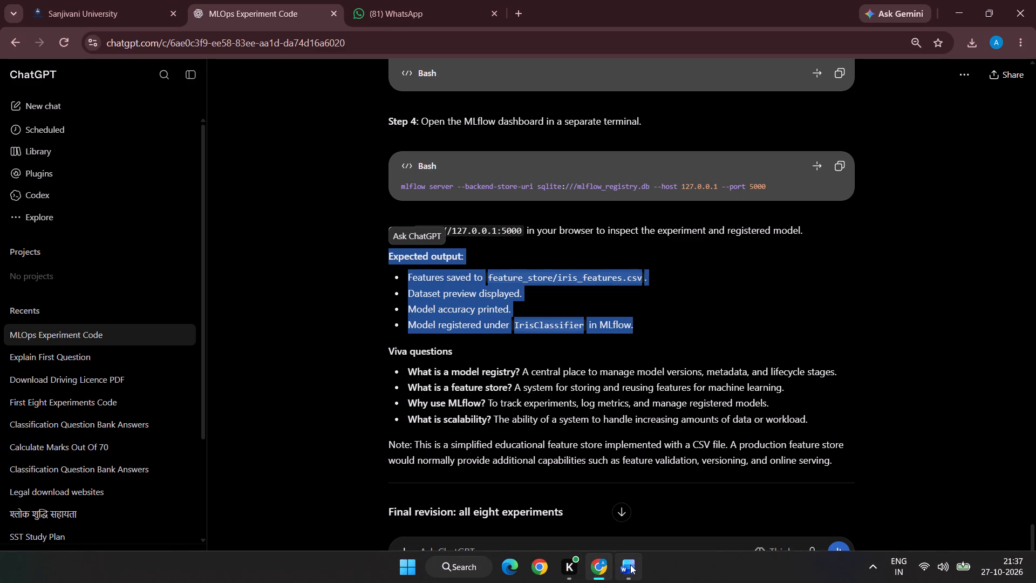
pyautogui.click(630, 565)
pyautogui.hotkey('ctrl', 'v')
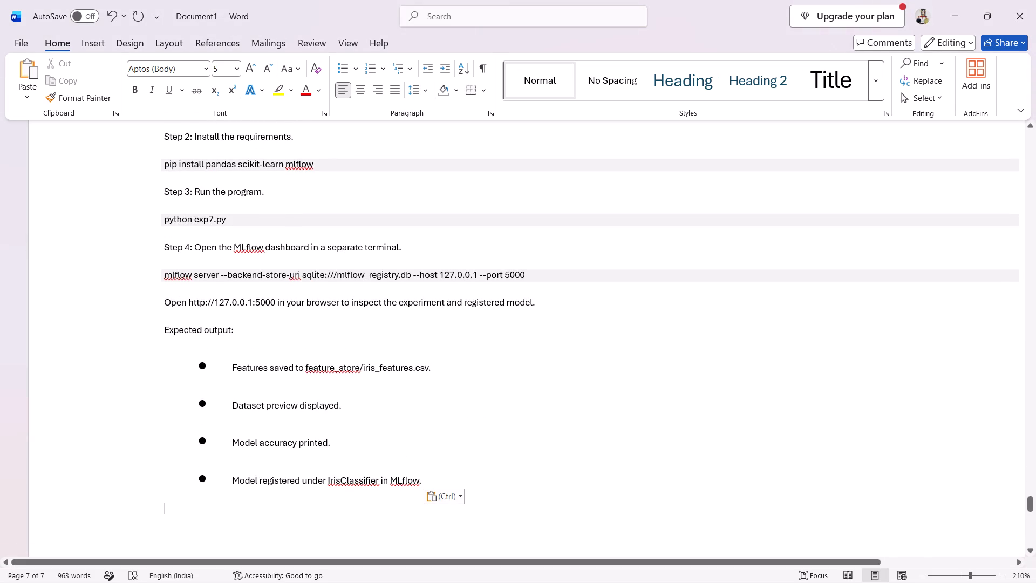
# Convert the four bullet points under Experiment 7's Expected output into a numbered list.
pyautogui.moveTo(432, 486); pyautogui.dragTo(418, 485)
pyautogui.moveTo(418, 485); pyautogui.dragTo(187, 371)
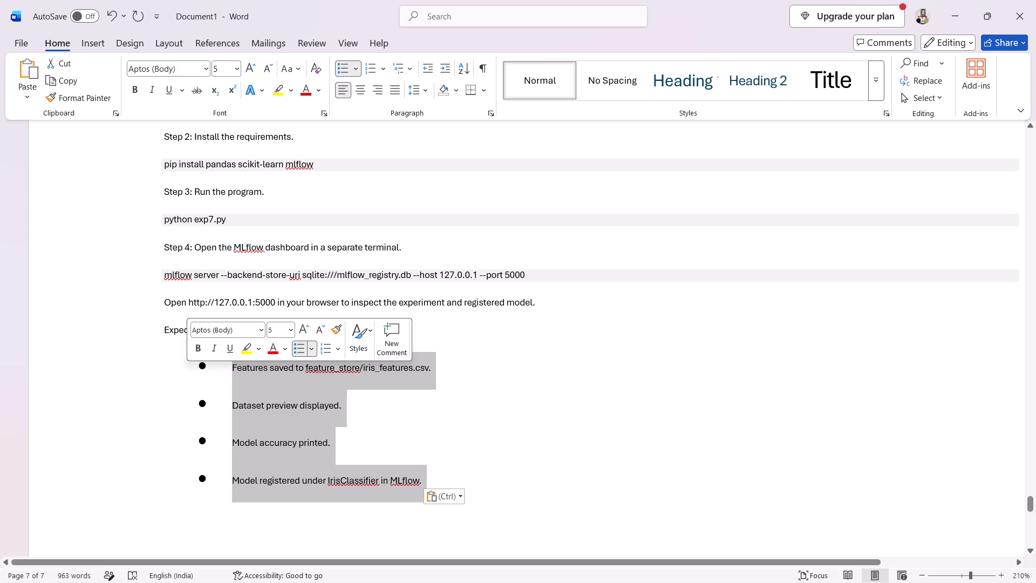
pyautogui.click(375, 73)
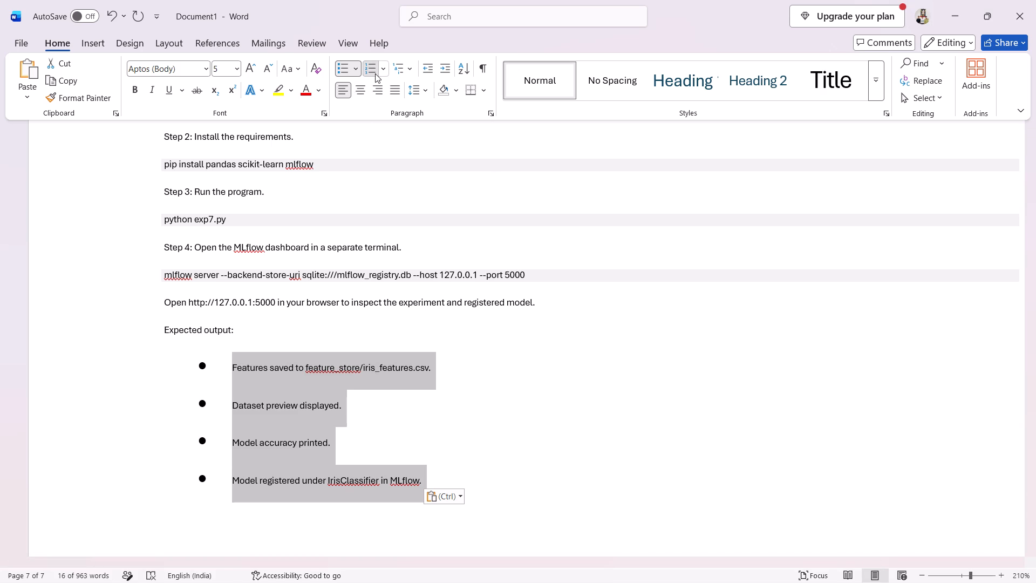
pyautogui.click(445, 476)
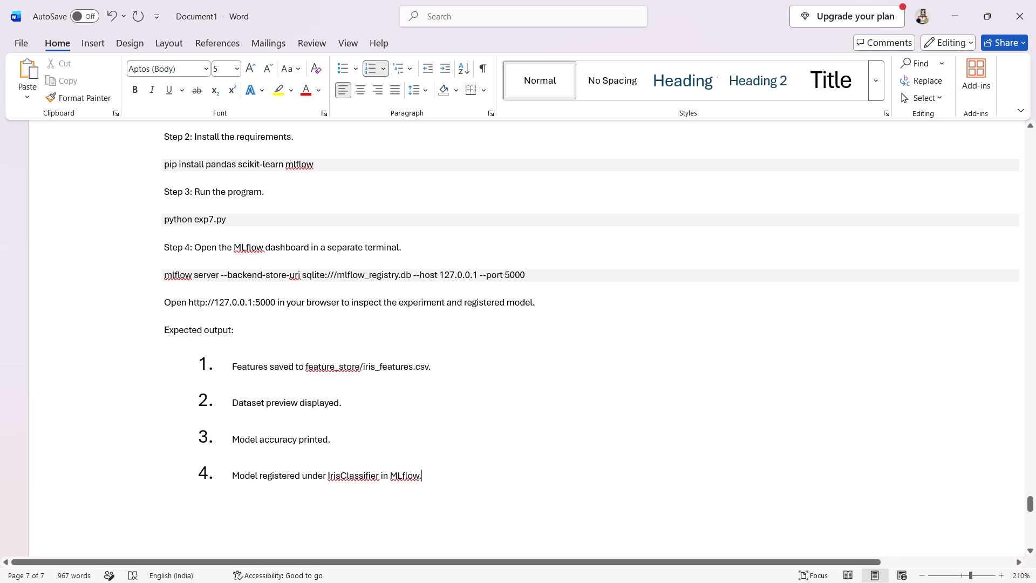
# Remove the list number from the "Model registered under IrisClassifier in MLflow." item under Expected output.
pyautogui.click(221, 477)
pyautogui.moveTo(221, 477); pyautogui.dragTo(202, 482)
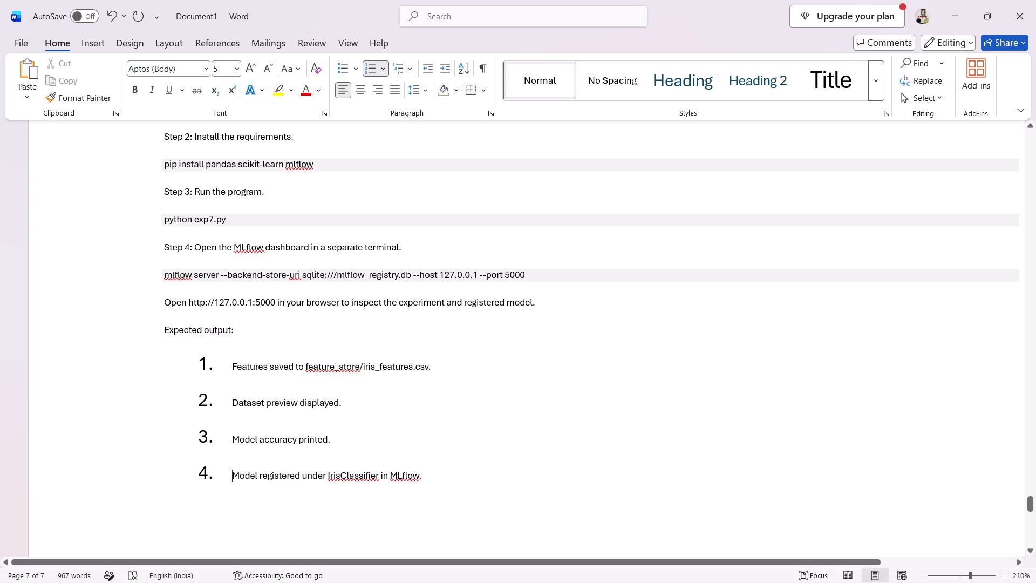
pyautogui.click(202, 482)
pyautogui.press('BackSpace')
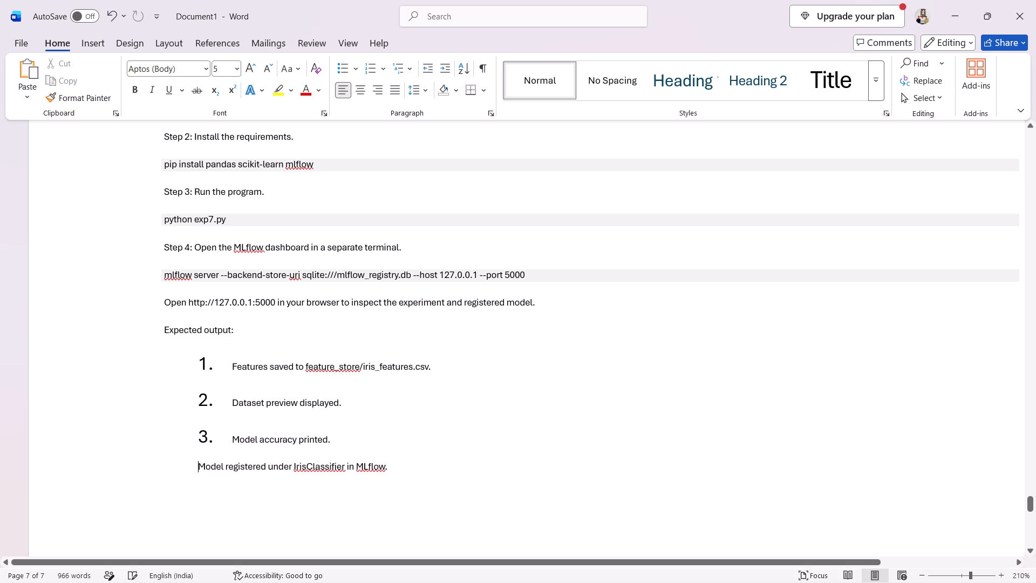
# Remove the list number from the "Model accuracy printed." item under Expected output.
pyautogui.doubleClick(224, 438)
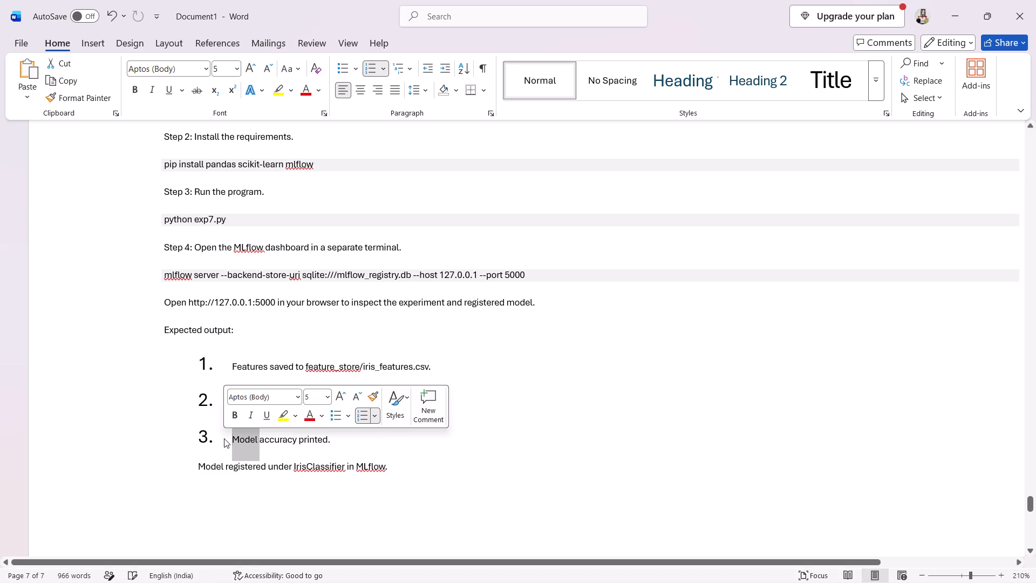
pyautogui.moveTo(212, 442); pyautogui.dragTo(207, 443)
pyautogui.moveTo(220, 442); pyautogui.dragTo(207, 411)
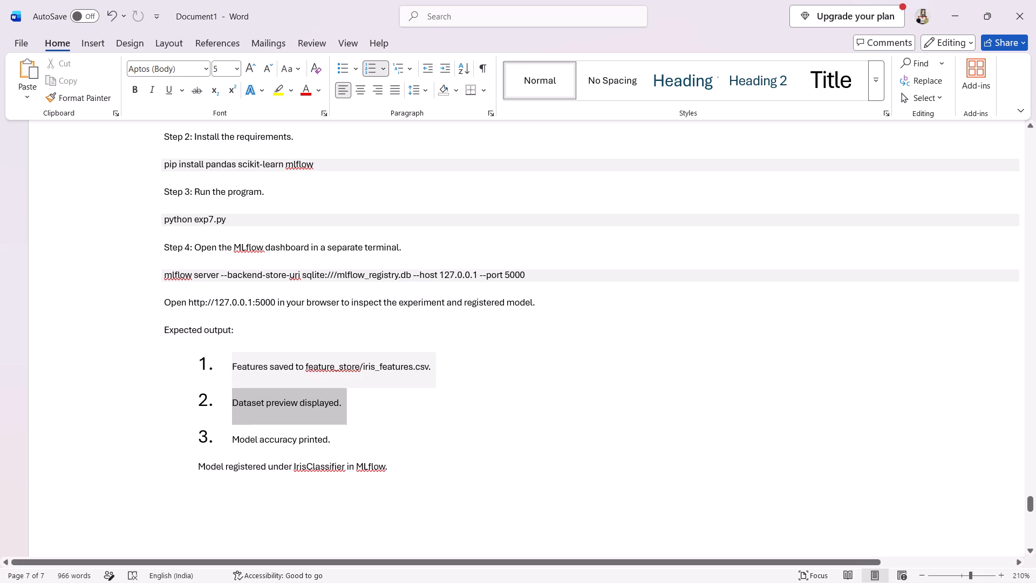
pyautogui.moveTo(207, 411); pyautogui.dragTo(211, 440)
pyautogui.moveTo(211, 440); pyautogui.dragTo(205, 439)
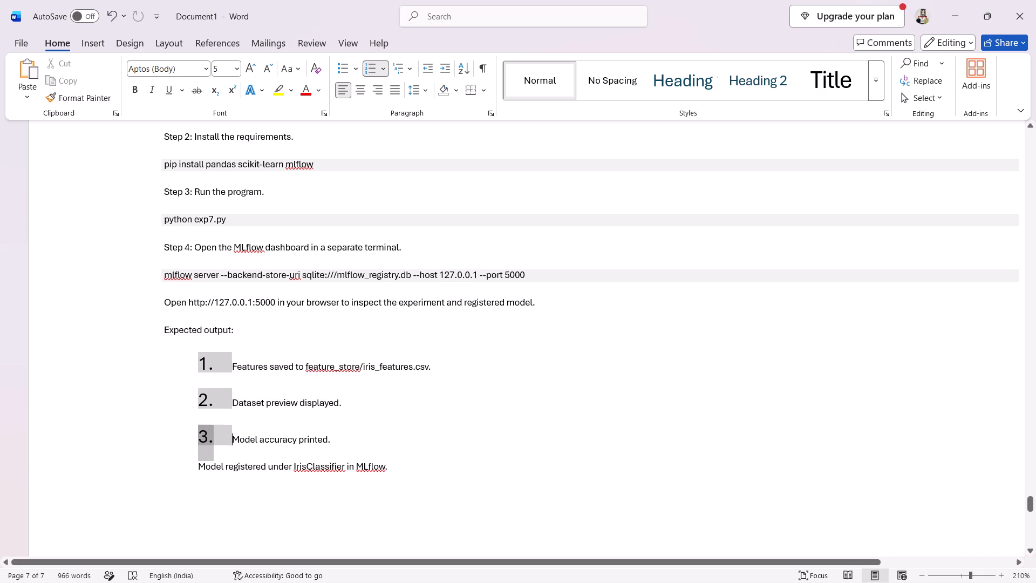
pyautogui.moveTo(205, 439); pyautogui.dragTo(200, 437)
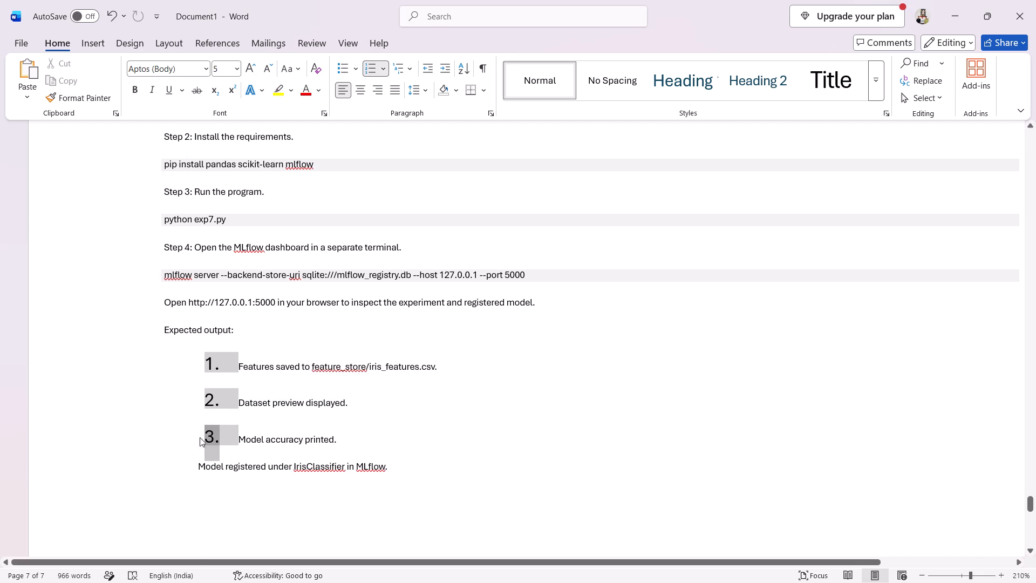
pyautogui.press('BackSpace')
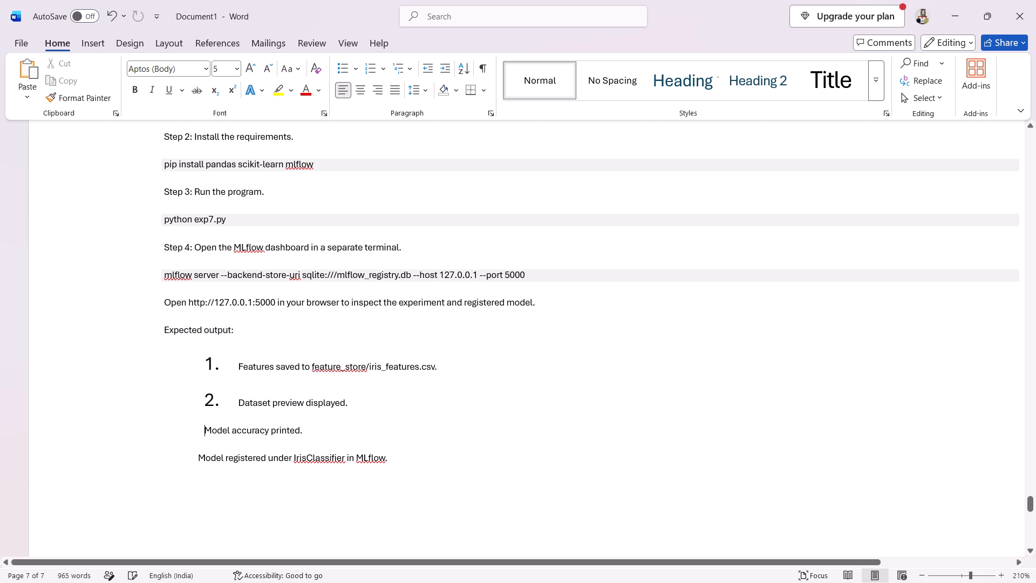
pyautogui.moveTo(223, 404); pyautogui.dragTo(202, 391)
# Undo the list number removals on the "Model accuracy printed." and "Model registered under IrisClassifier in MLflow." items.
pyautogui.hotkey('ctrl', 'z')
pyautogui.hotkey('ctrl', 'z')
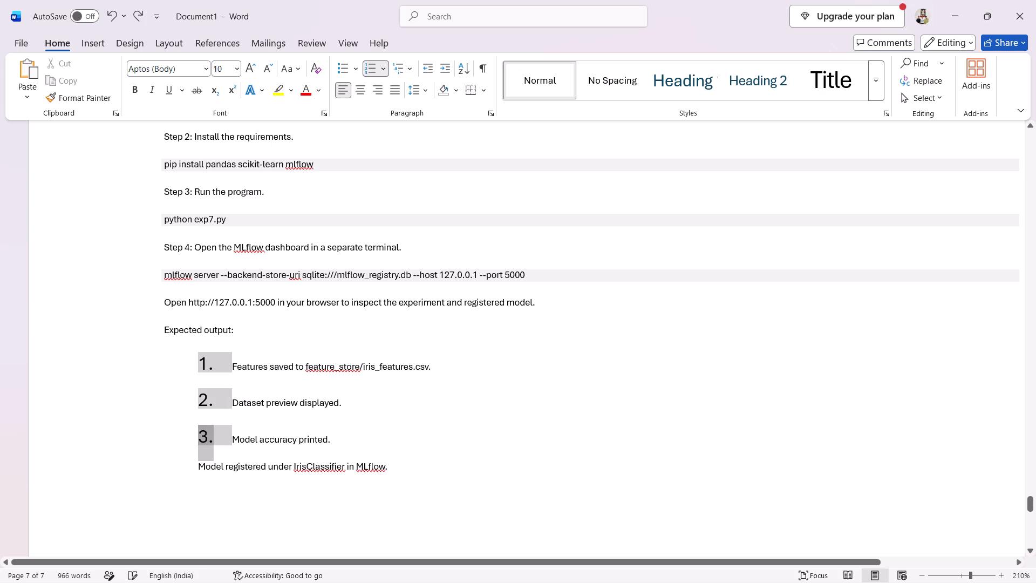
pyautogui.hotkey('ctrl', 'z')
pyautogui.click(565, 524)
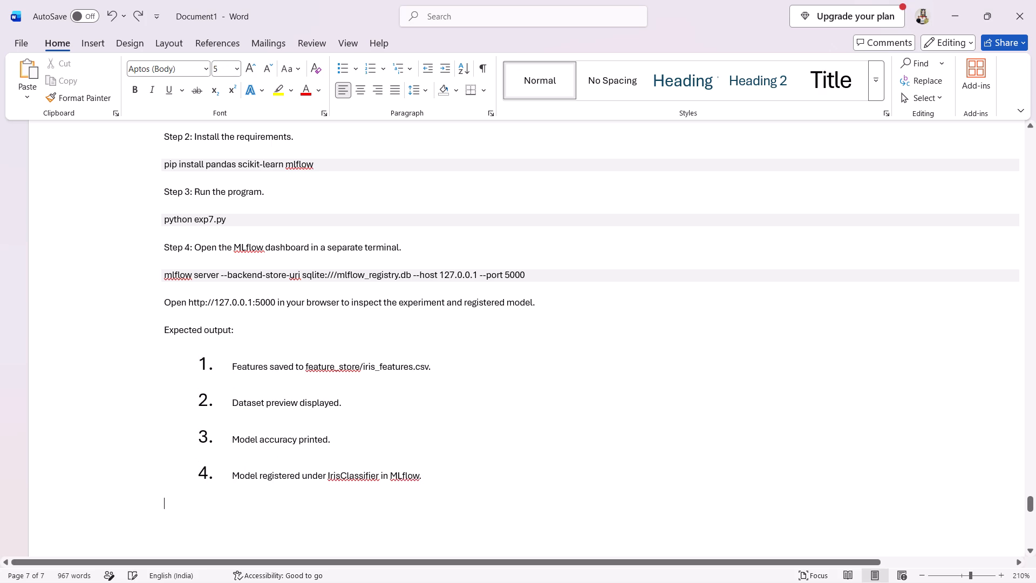
# Delete Experiment 7's "Expected output:" heading together with its four numbered items.
pyautogui.scroll(1, 323, 338)
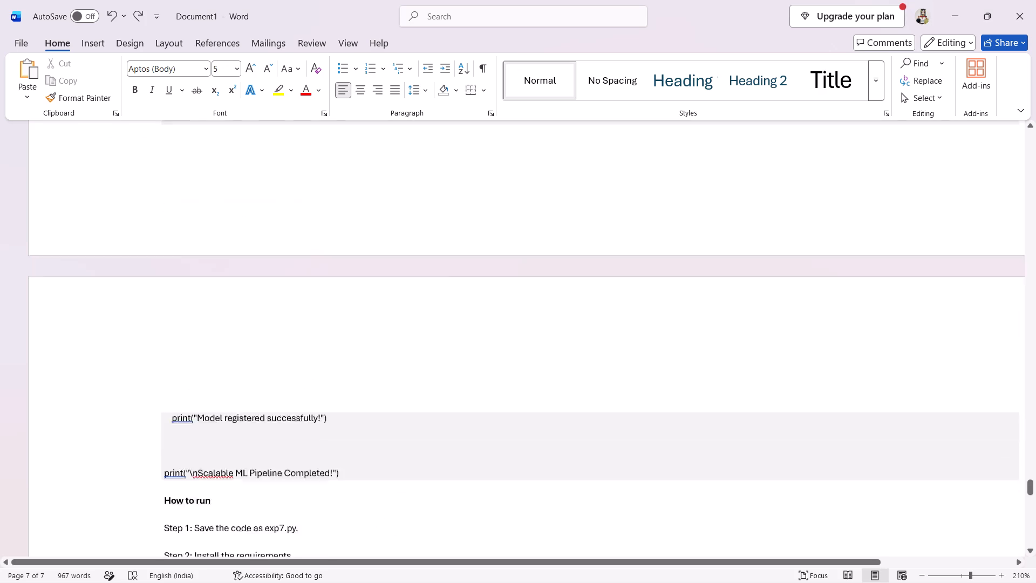
pyautogui.scroll(5, 323, 338)
pyautogui.scroll(-6, 323, 338)
pyautogui.scroll(1, 323, 338)
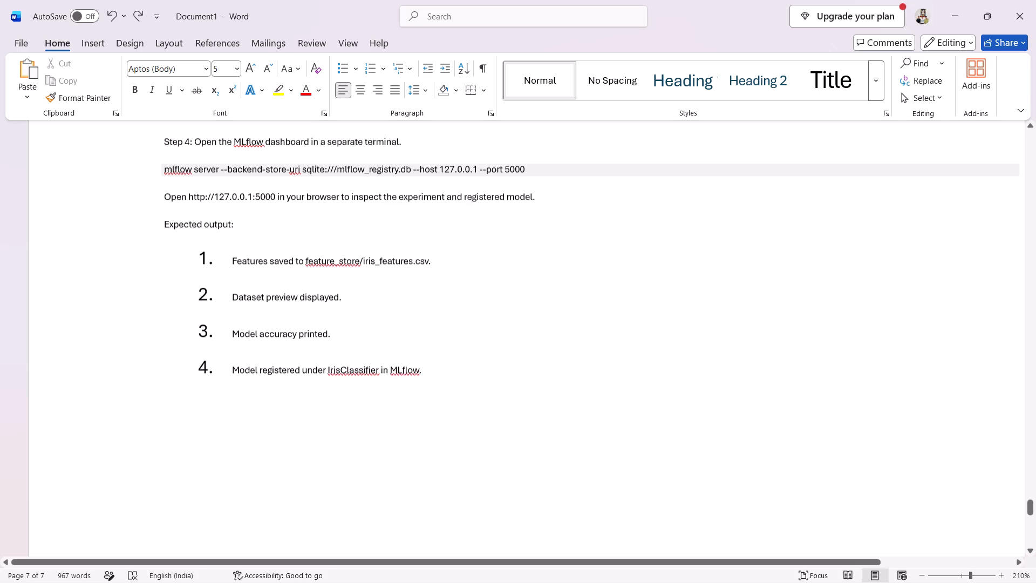
pyautogui.scroll(1, 323, 338)
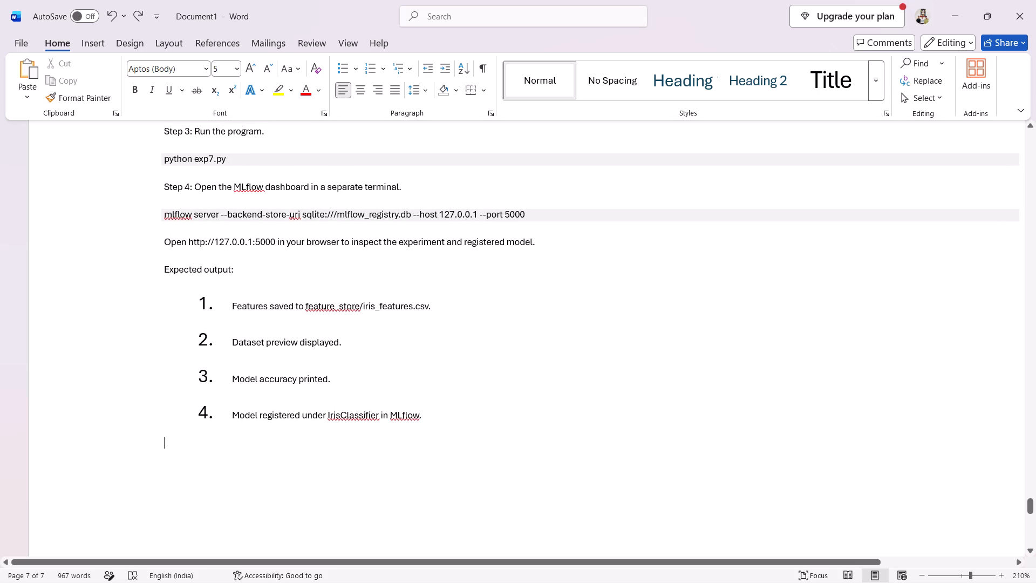
pyautogui.click(431, 417)
pyautogui.moveTo(458, 422); pyautogui.dragTo(138, 277)
pyautogui.press('BackSpace')
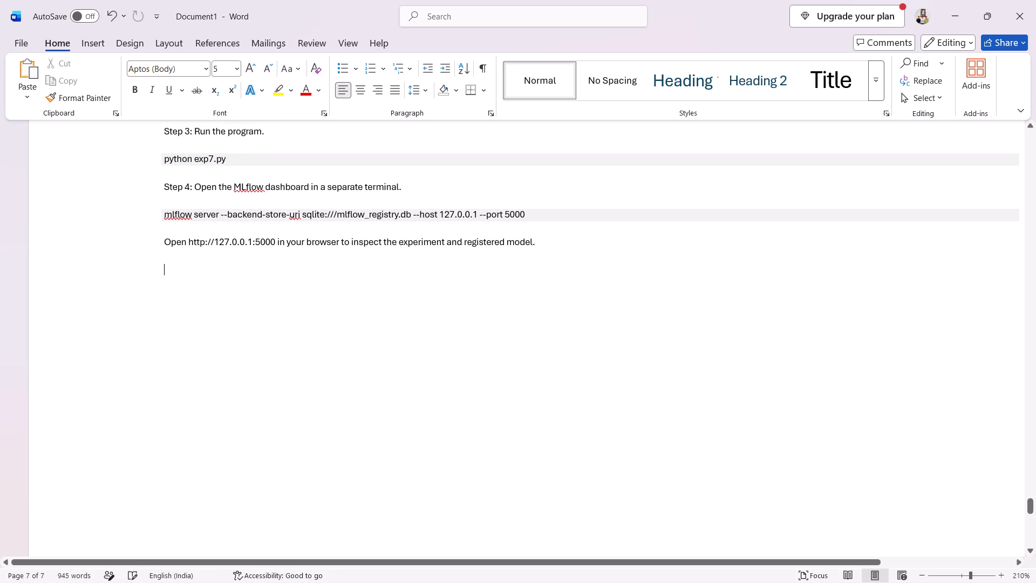
# Export the document as a PDF named "mlops practical odd" in the Downloads folder.
pyautogui.click(21, 40)
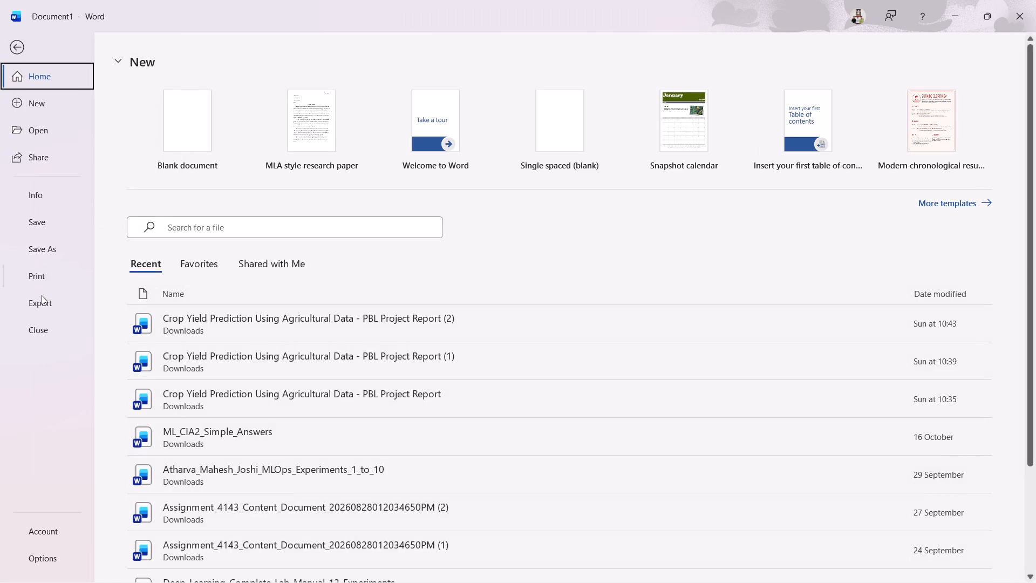
pyautogui.click(42, 296)
pyautogui.doubleClick(226, 94)
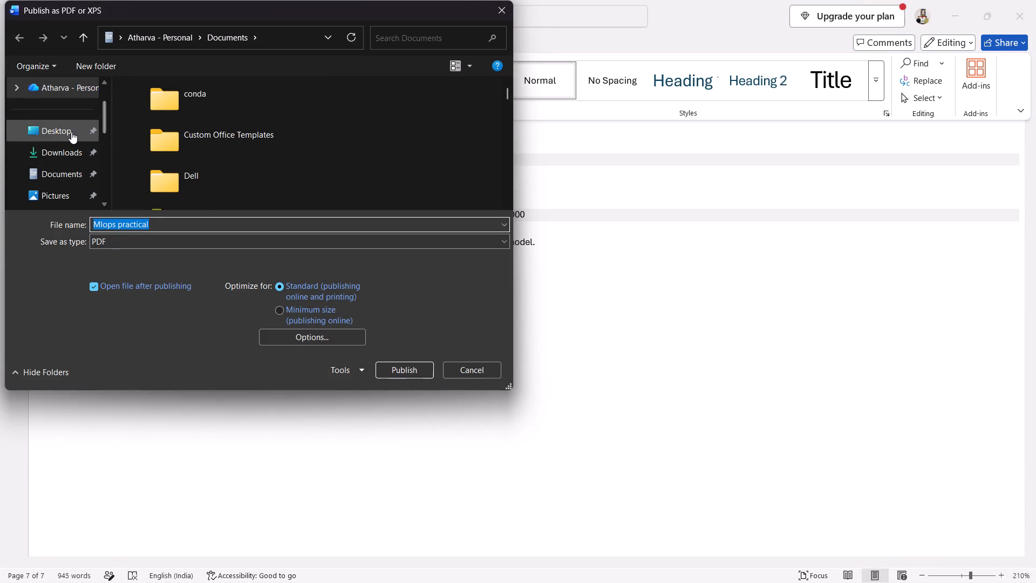
pyautogui.click(58, 142)
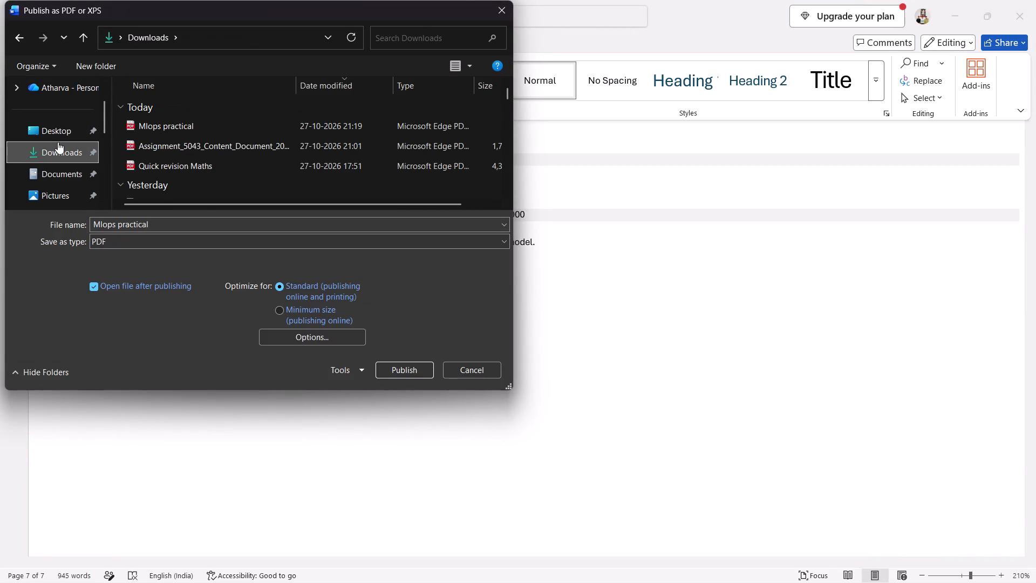
pyautogui.click(169, 228)
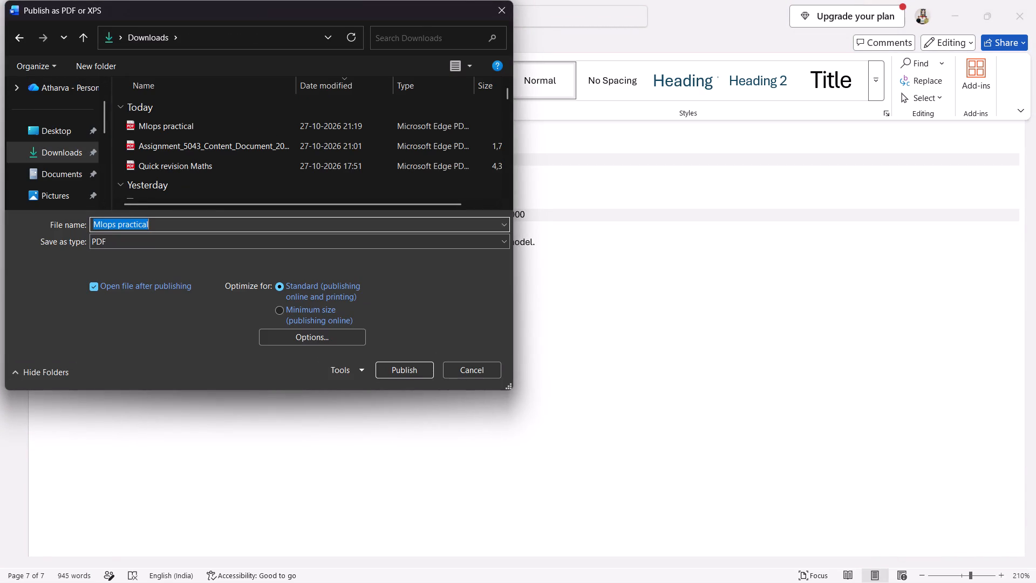
pyautogui.press('space')
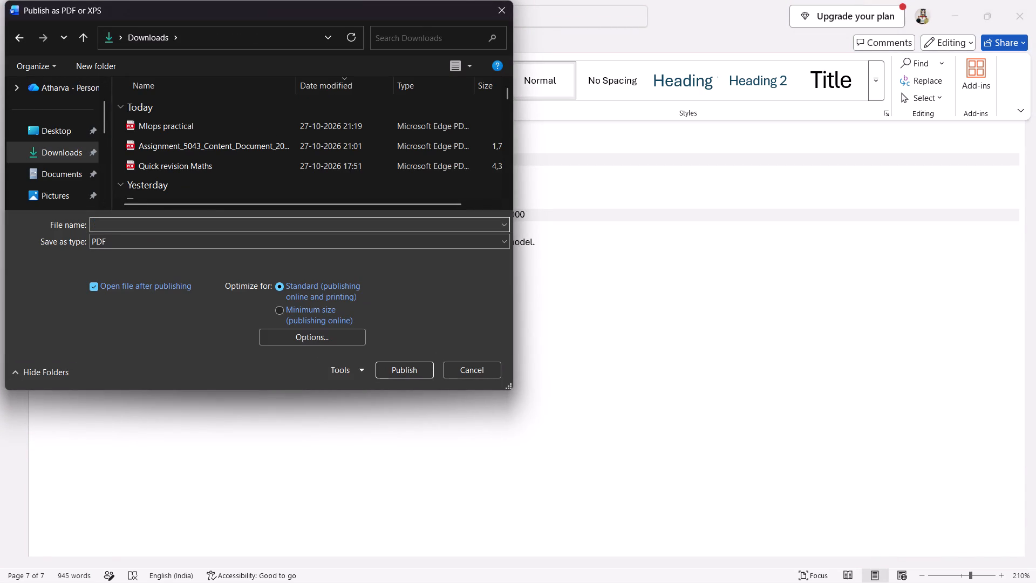
pyautogui.write('mlops practical odd')
pyautogui.press('Return')
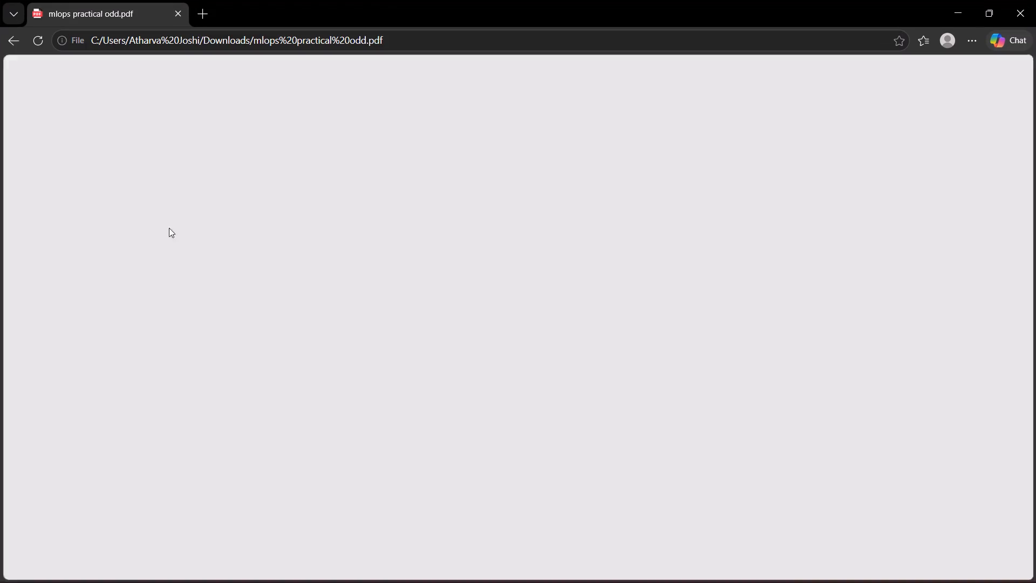
# Skim the exported "mlops practical odd" PDF through to its last page and close it.
pyautogui.scroll(-11, 448, 311)
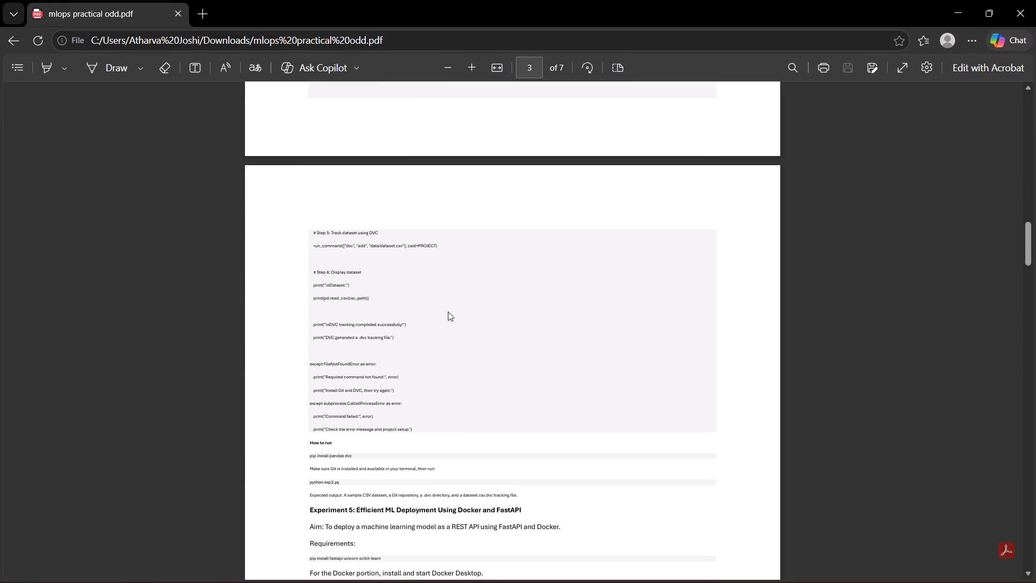
pyautogui.scroll(-17, 448, 311)
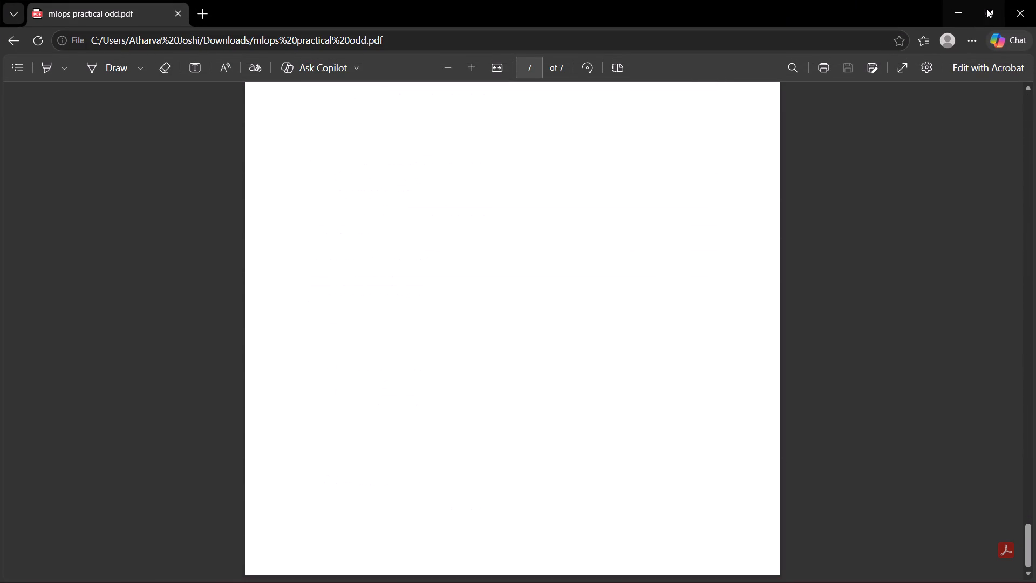
pyautogui.click(1008, 10)
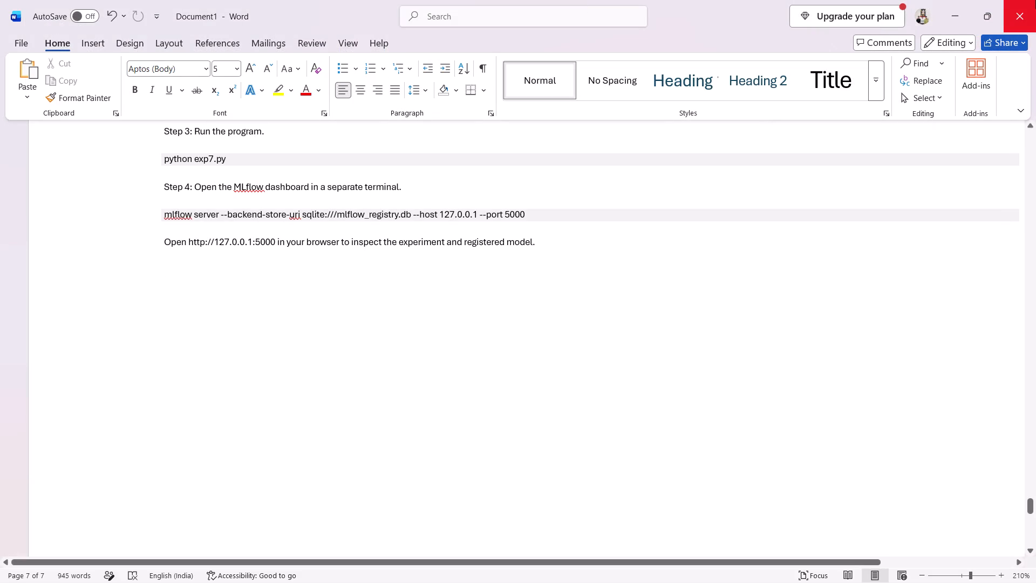
# Close the odd-experiments Word document.
pyautogui.click(1035, 0)
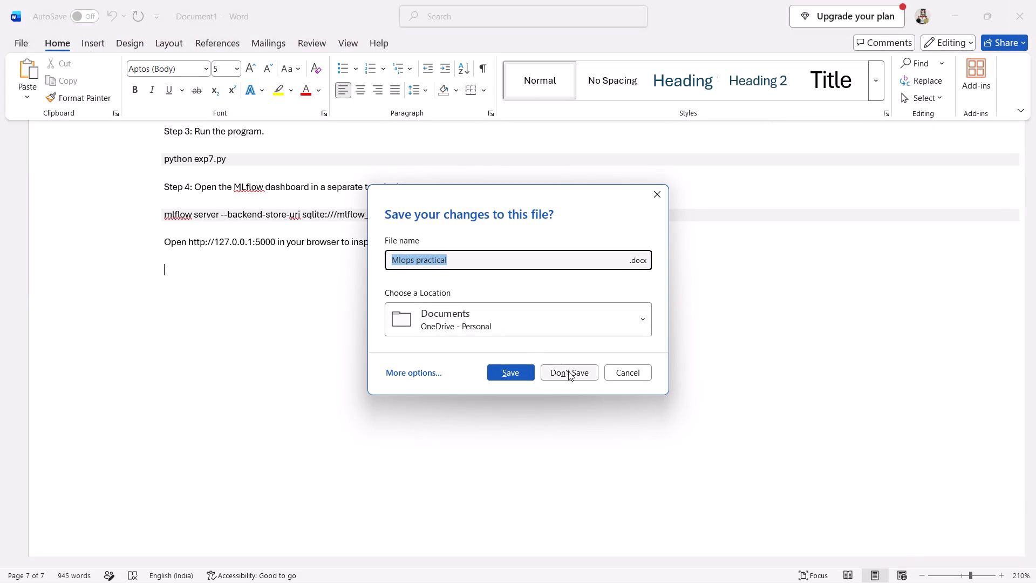
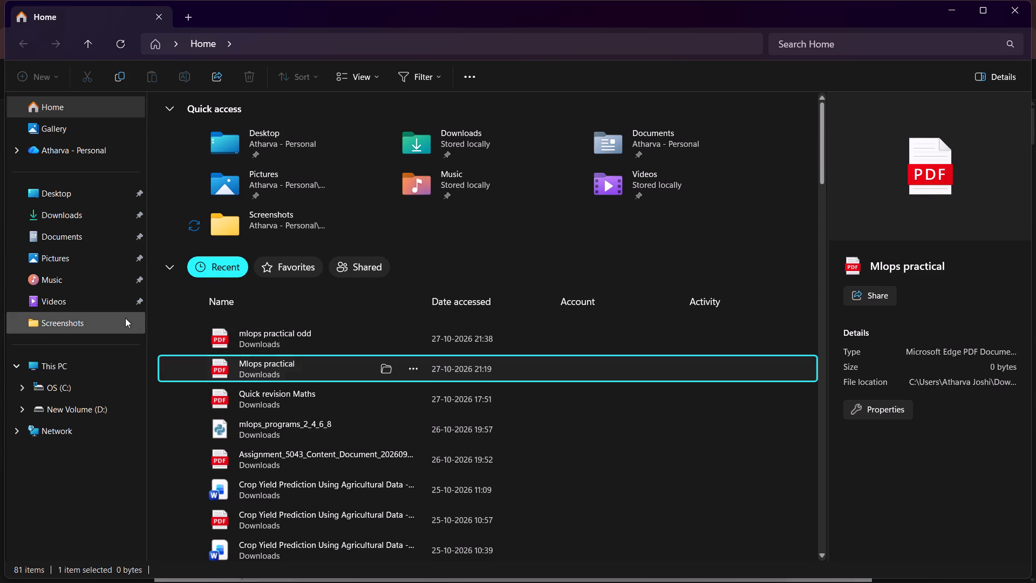
# Rename the "Mlops practical" PDF in the Downloads folder as "Mlops practical even".
pyautogui.click(92, 214)
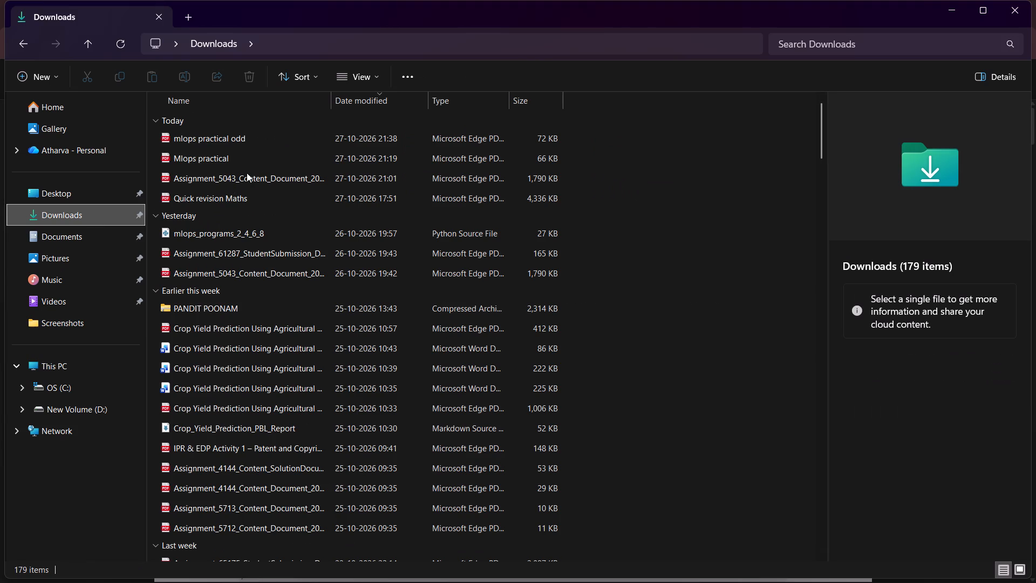
pyautogui.click(261, 163)
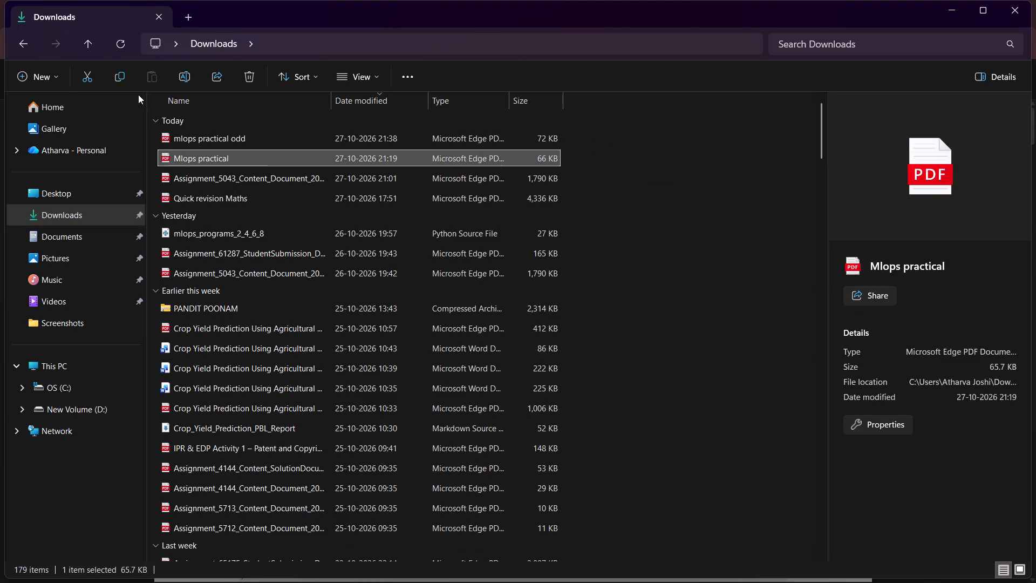
pyautogui.click(186, 76)
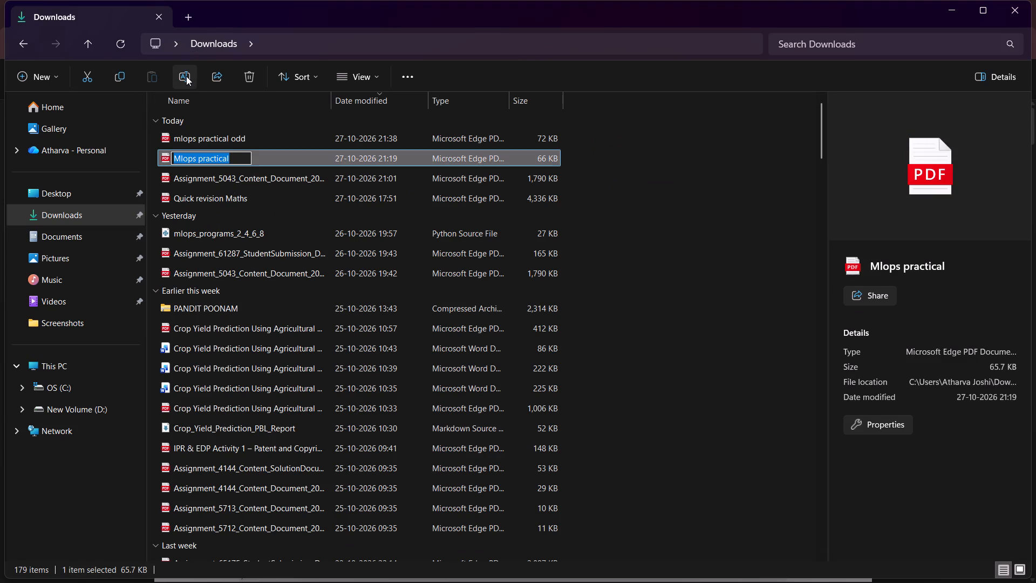
pyautogui.click(233, 154)
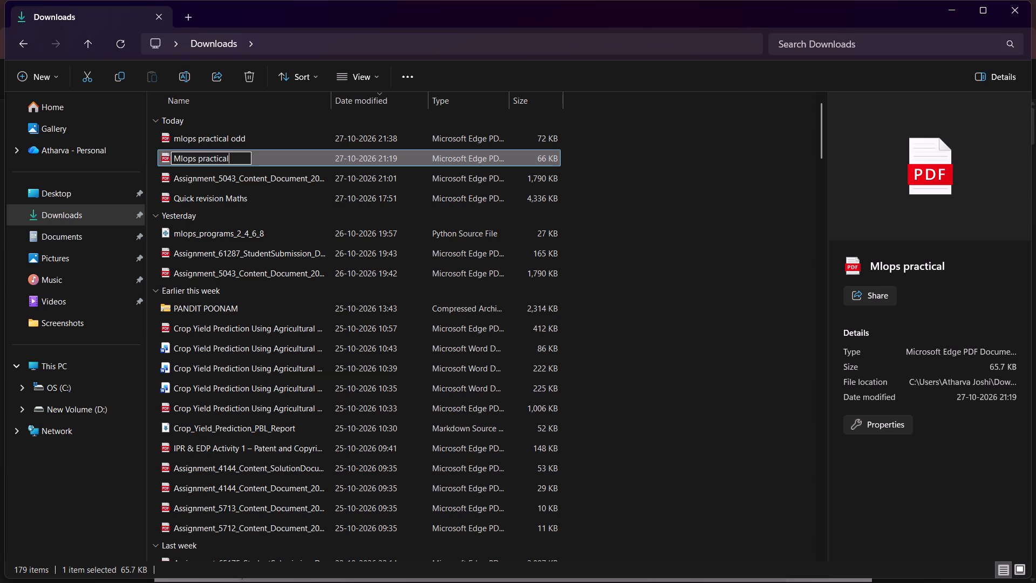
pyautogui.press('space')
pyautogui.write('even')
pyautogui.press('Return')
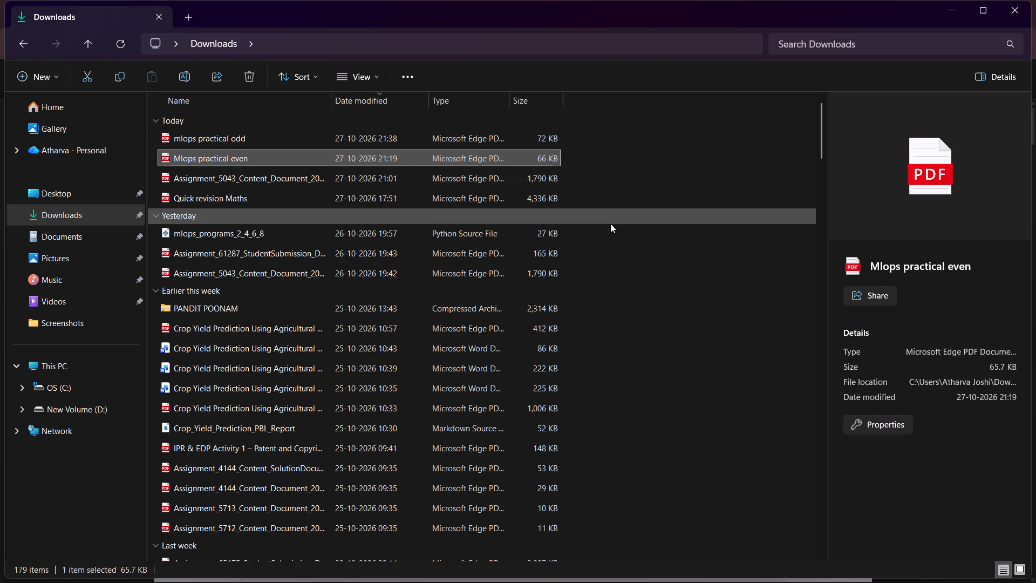